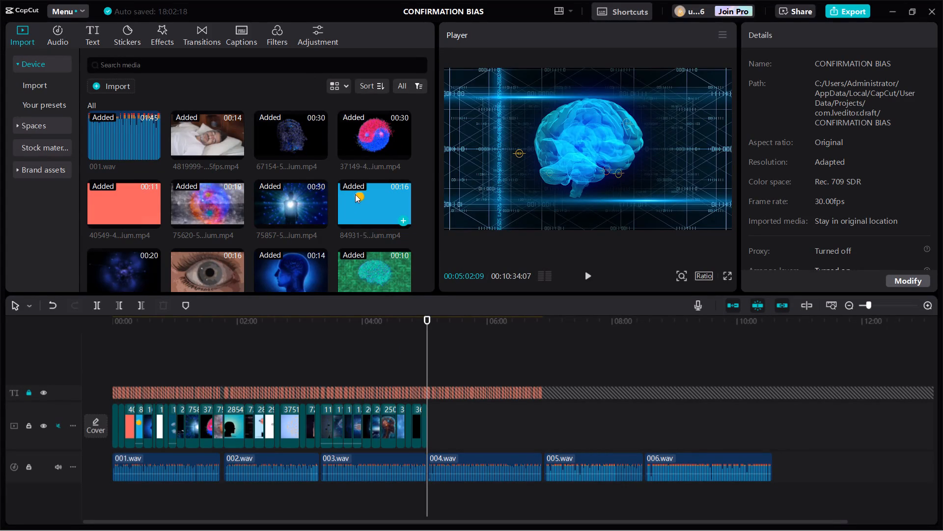
Start a media import and go up from CONIRMATION BIASE to its parent BEYOND THE VEIL folder.
scroll(353, 205, "down", 6)
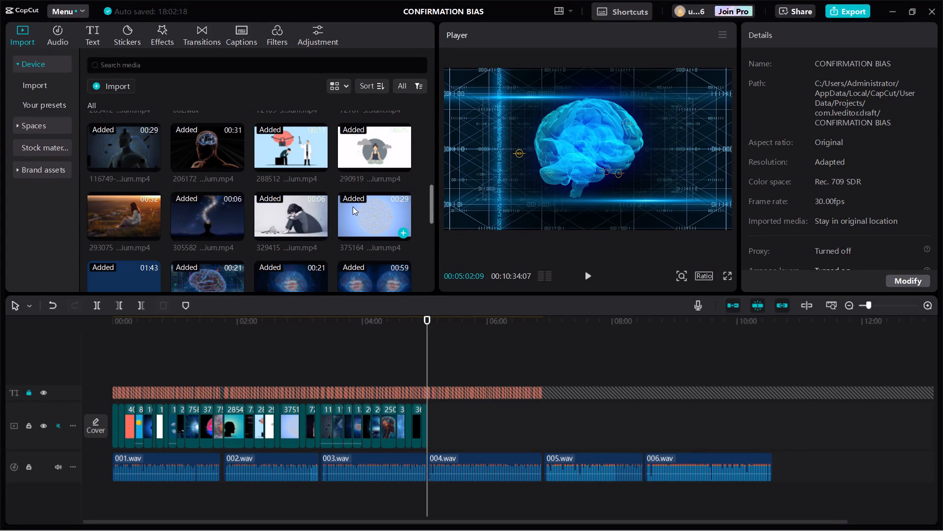
scroll(353, 206, "down", 2)
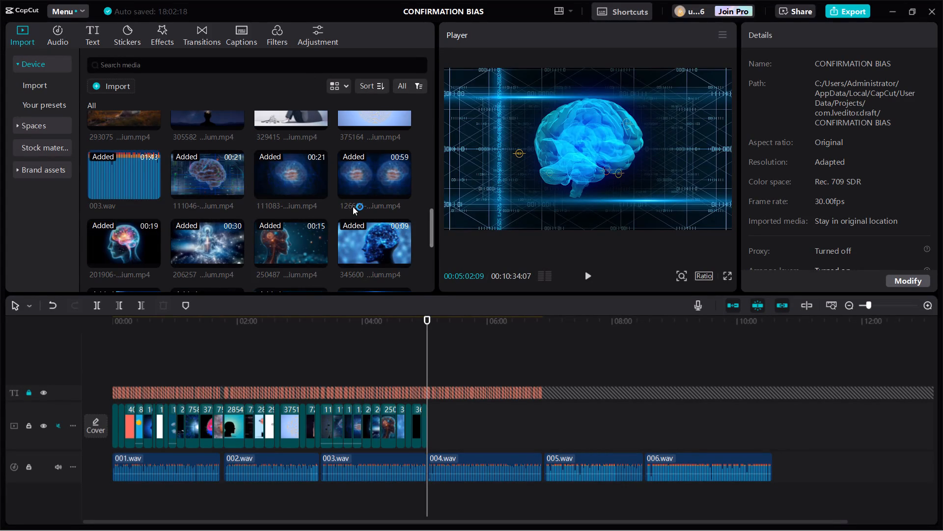
scroll(353, 206, "down", 9)
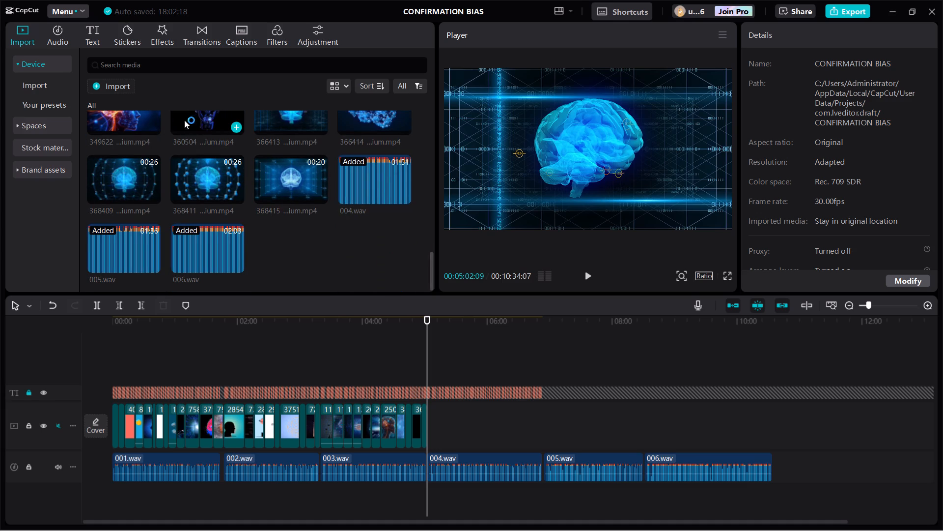
left_click(129, 86)
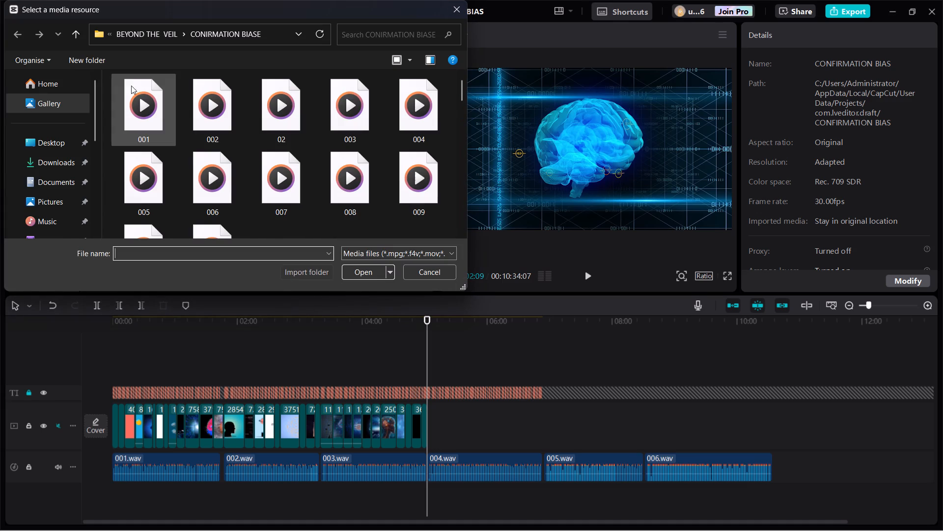
left_click(151, 32)
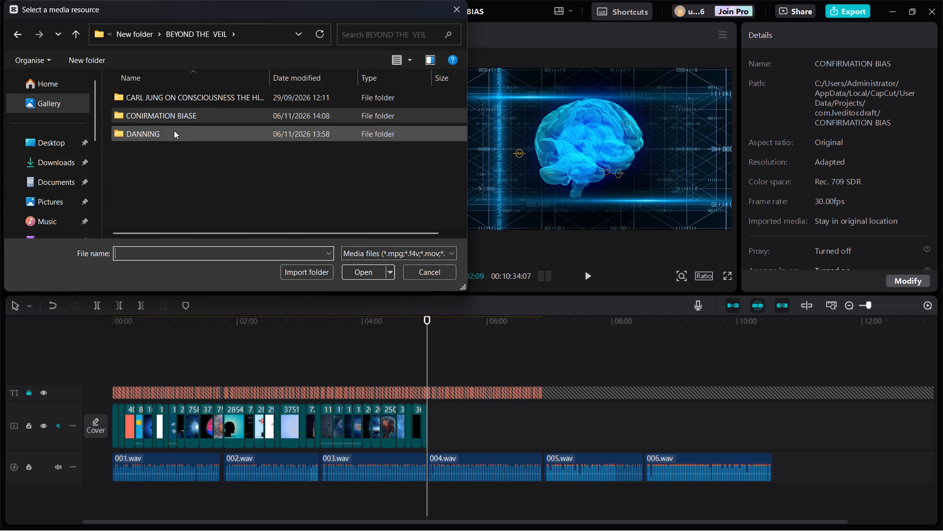
Look through the files in the DANNING folder beside CONIRMATION BIASE for usable footage, and return to the parent folder.
left_click(174, 130)
left_click(227, 136)
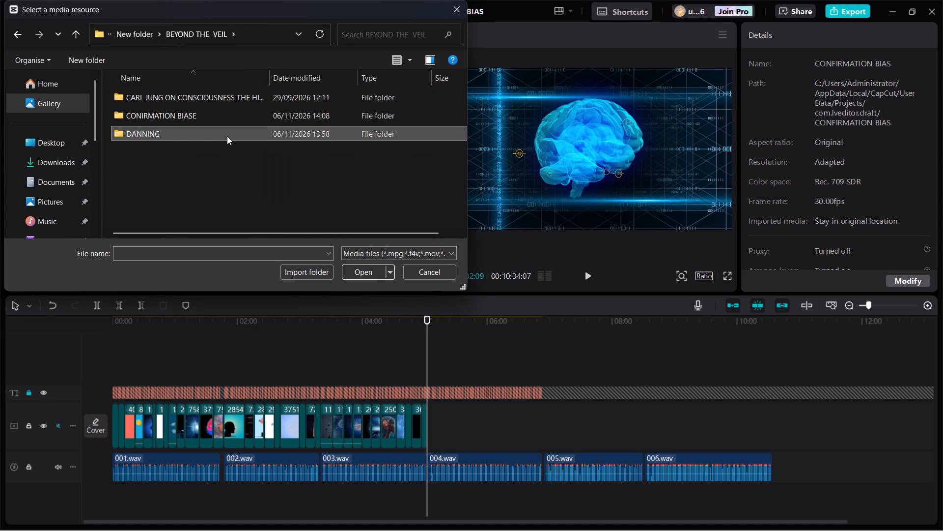
left_click(227, 136)
double_click(227, 136)
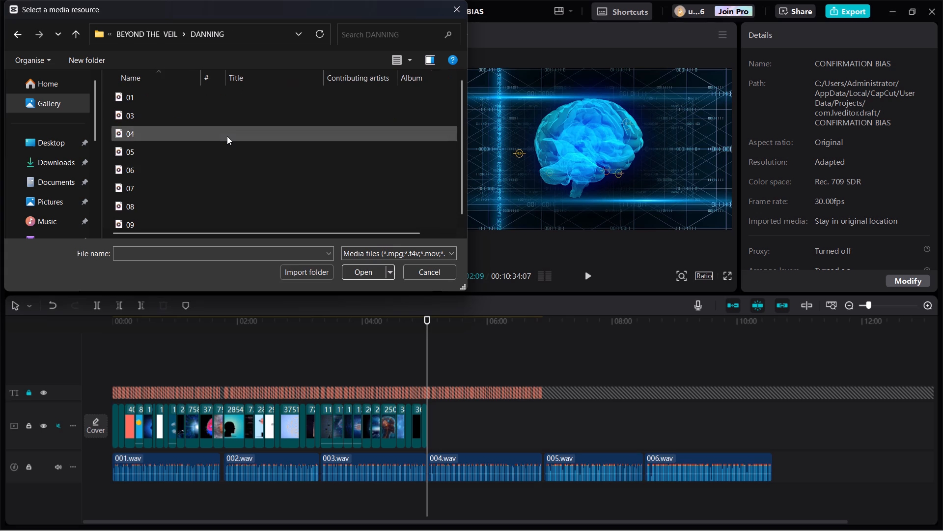
scroll(227, 136, "down", 9)
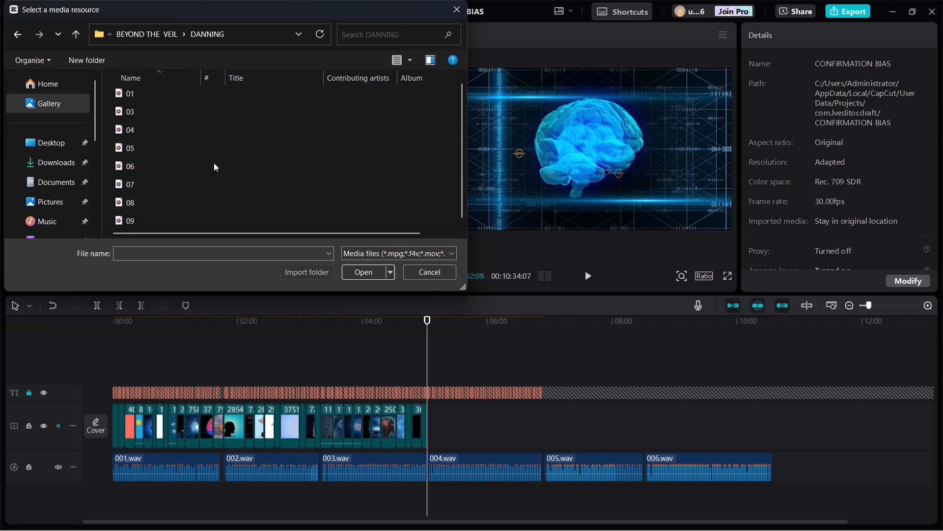
scroll(214, 163, "down", 10)
scroll(214, 181, "up", 4)
scroll(214, 179, "down", 7)
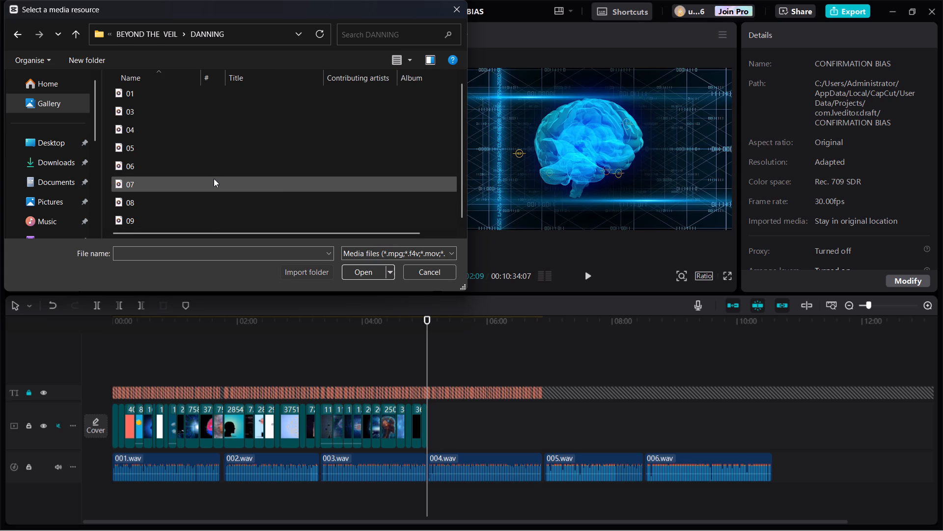
scroll(214, 178, "down", 2)
left_click(151, 34)
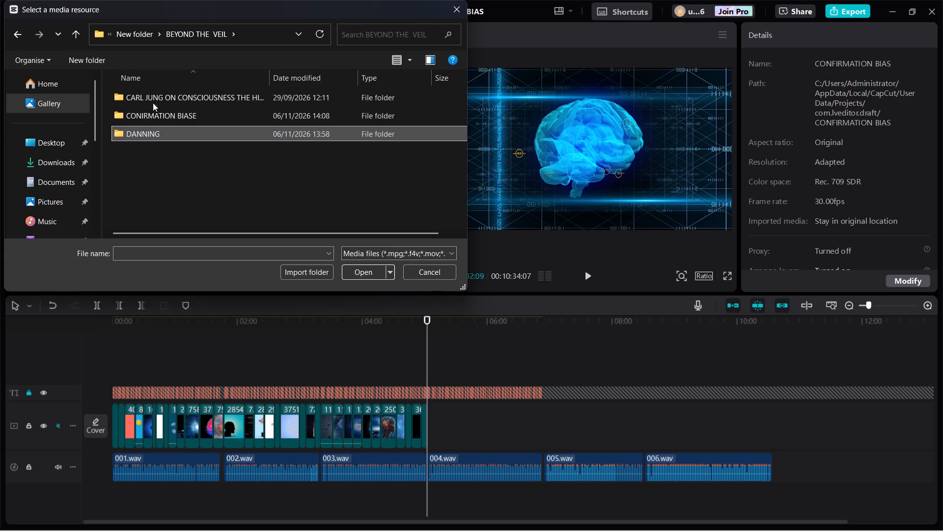
Open the DANNING folder inside the other BEYOND THE VEIL folder, modified 06/11/2026 15:30, under Desktop > New folder.
left_click(141, 33)
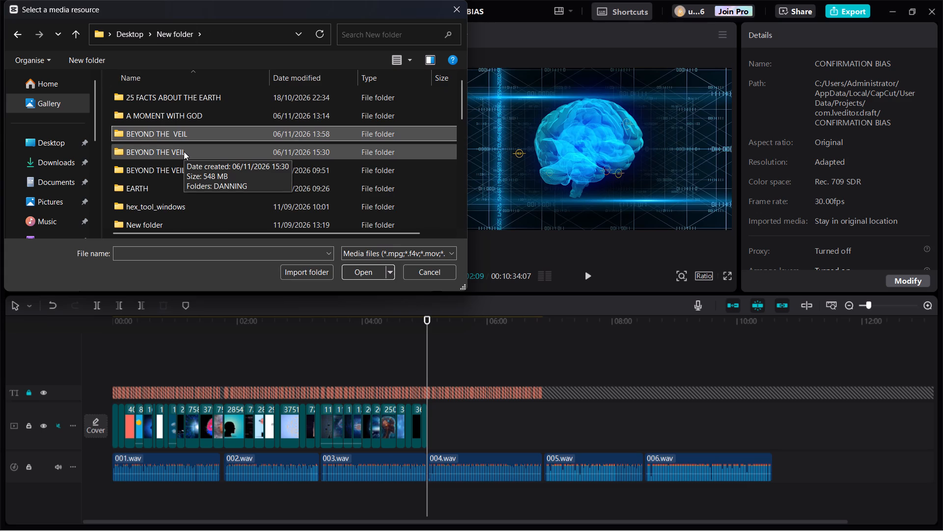
double_click(179, 148)
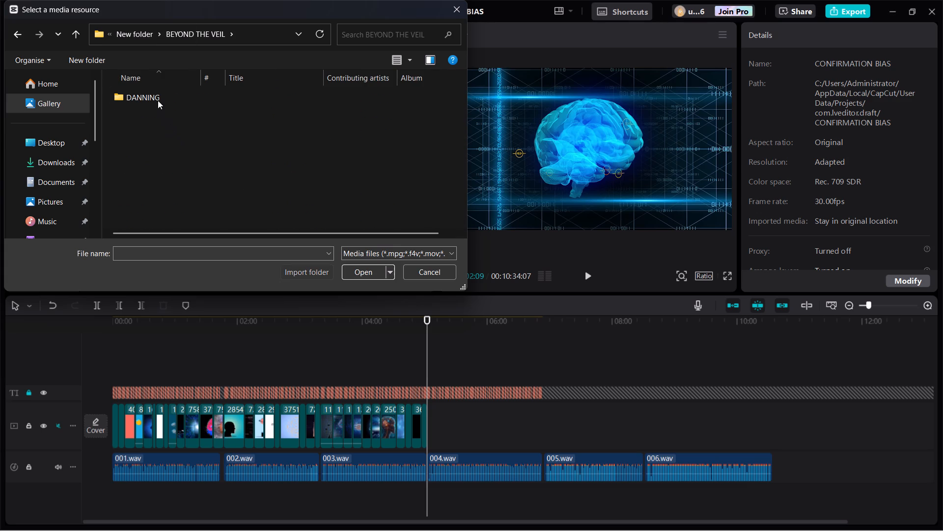
left_click(156, 91)
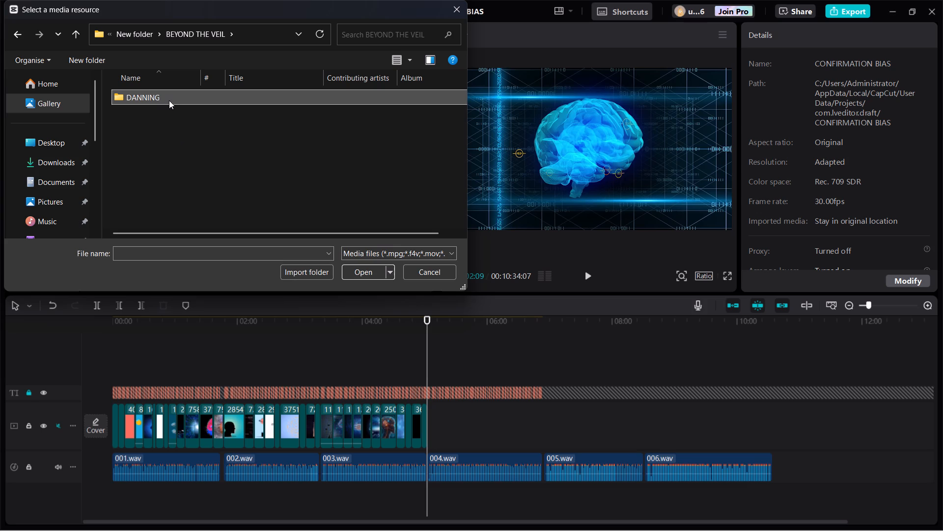
double_click(169, 99)
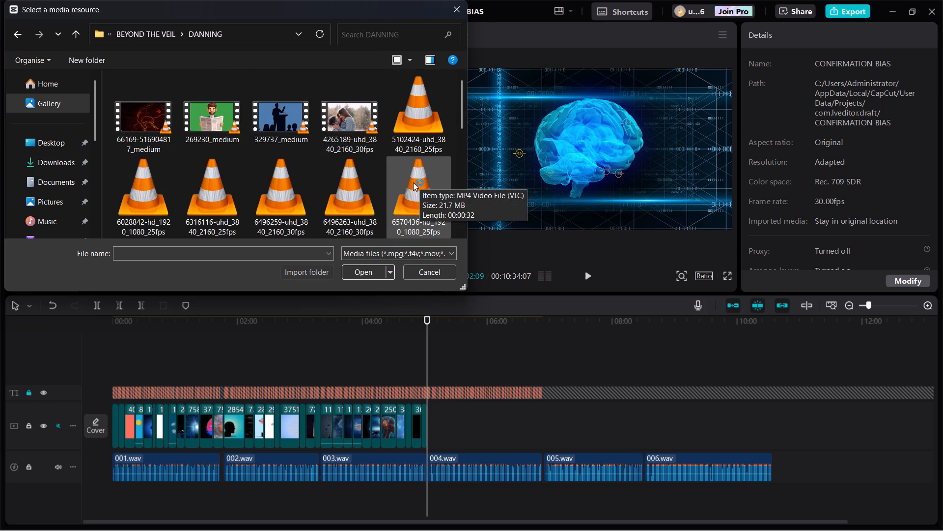
left_click(291, 122)
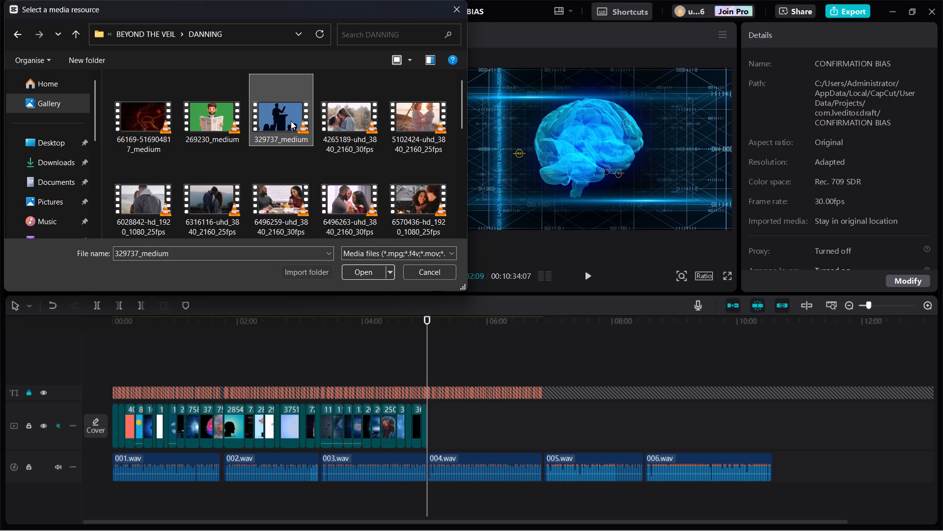
left_click(217, 113, "ctrl")
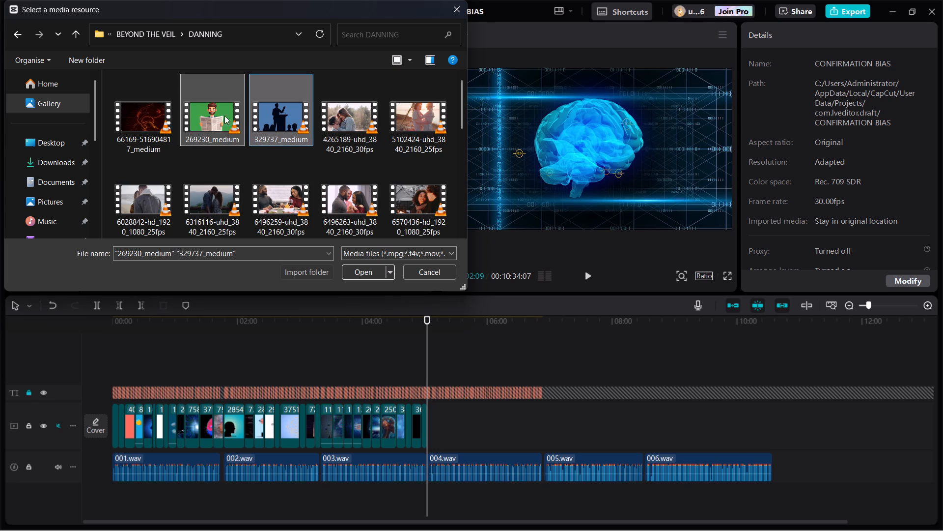
left_click(460, 230, "ctrl")
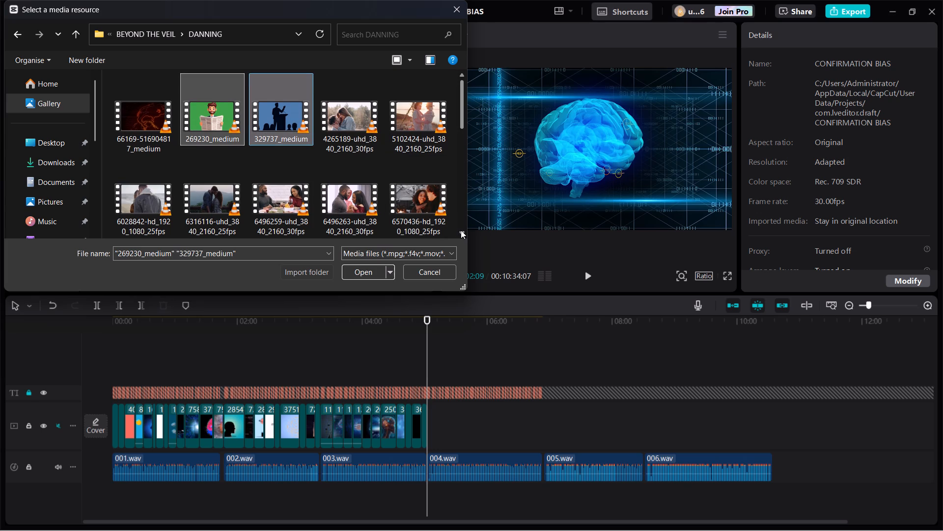
left_click(461, 230)
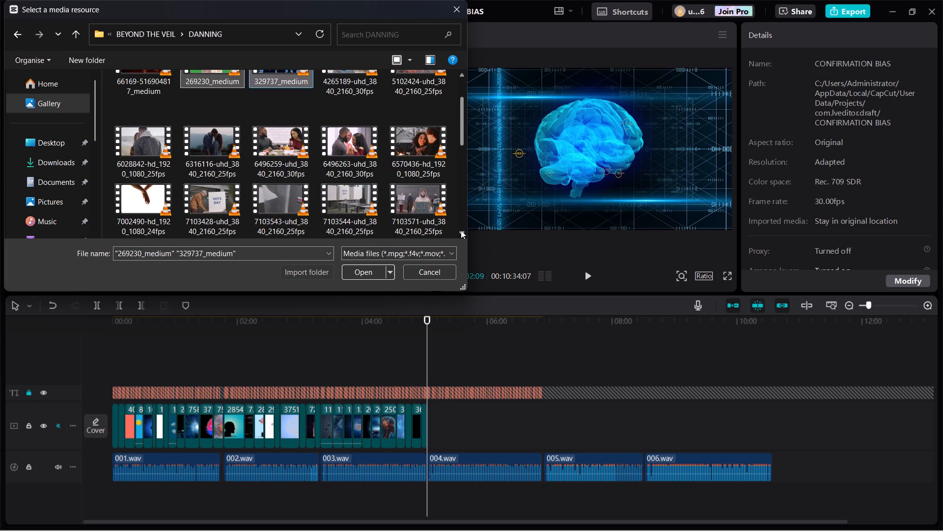
left_click(134, 73, "ctrl")
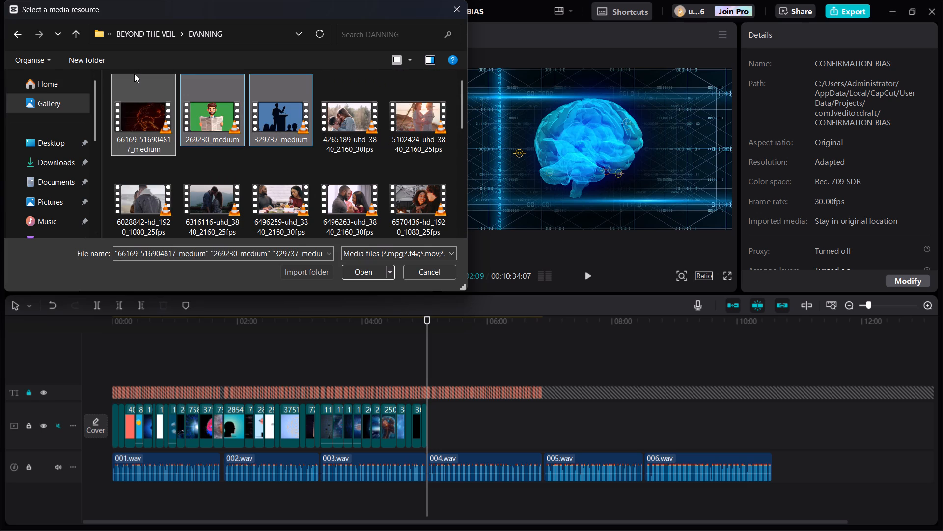
left_click(462, 232, "ctrl")
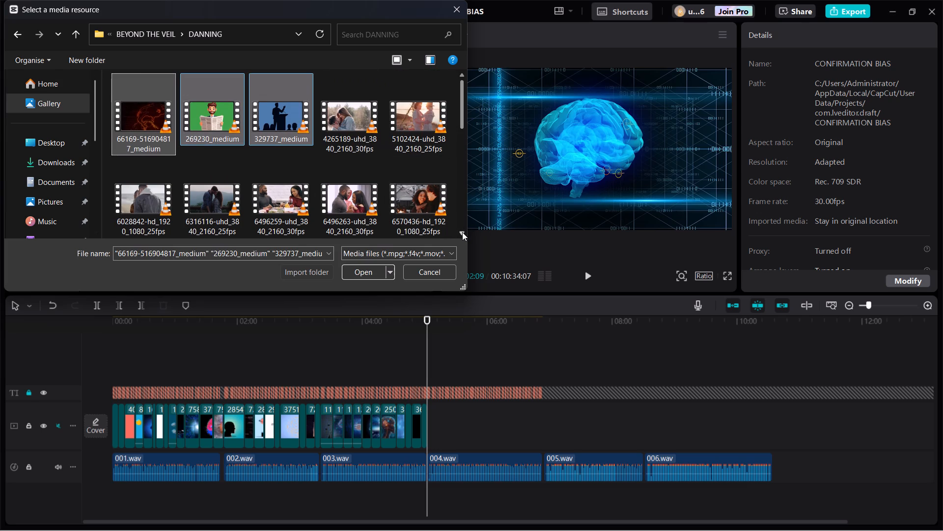
left_click(461, 232, "ctrl")
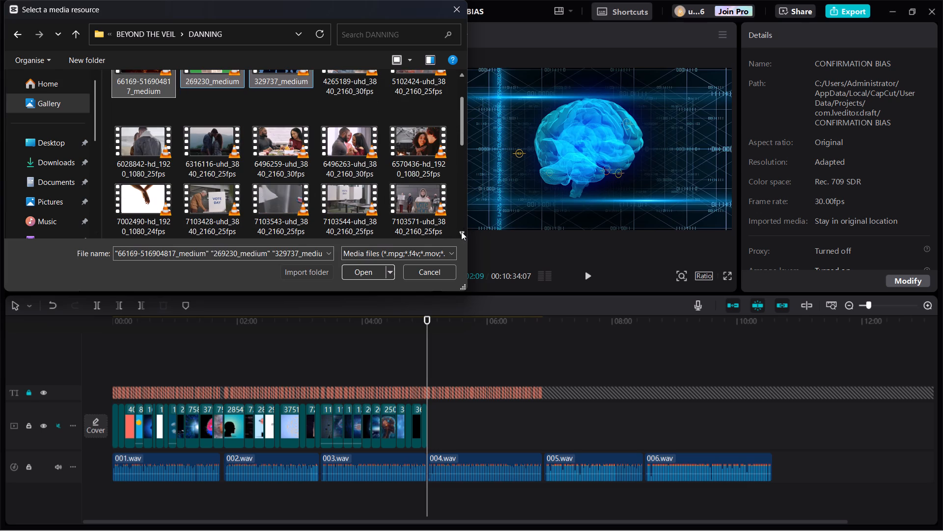
left_click(340, 199, "ctrl")
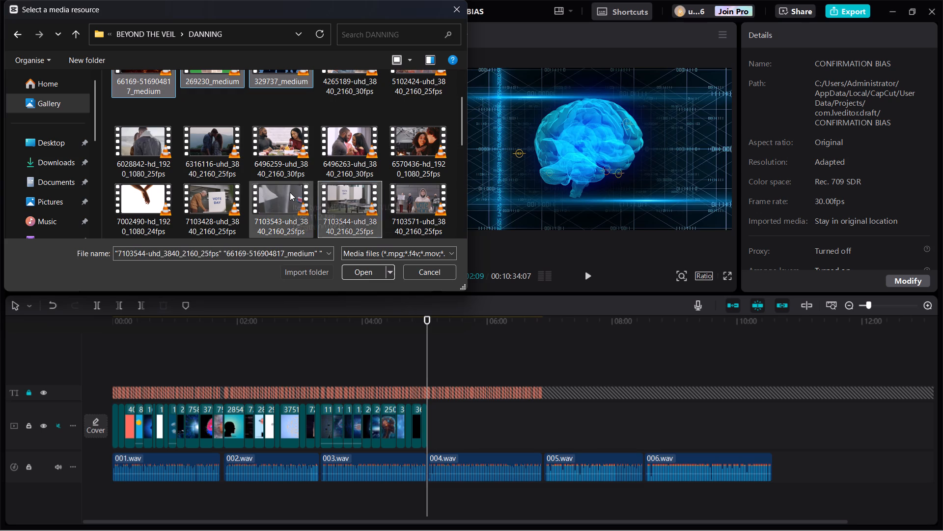
left_click(290, 192, "ctrl")
left_click(229, 200, "ctrl")
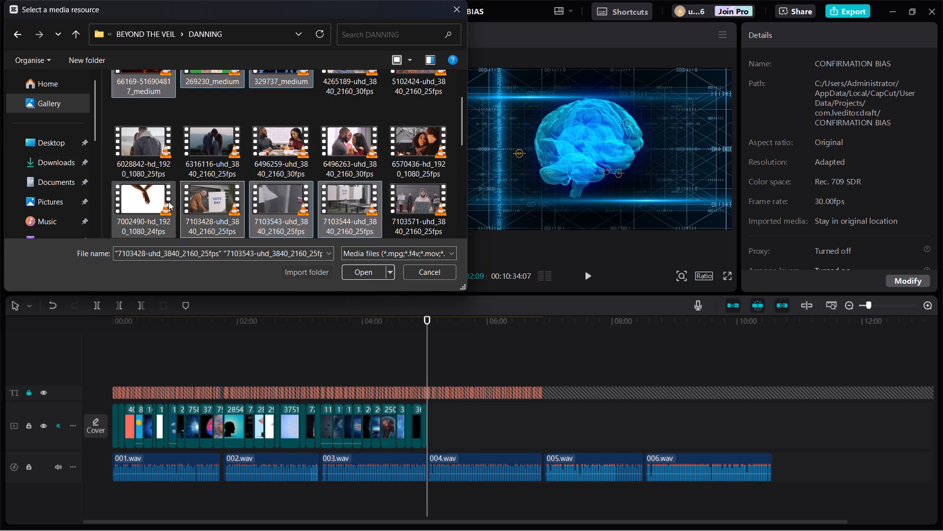
Add video files 7103571, 8847462, 8847464, 8847516 and 11336628 to the selection and import all selected files.
left_click(459, 230, "ctrl")
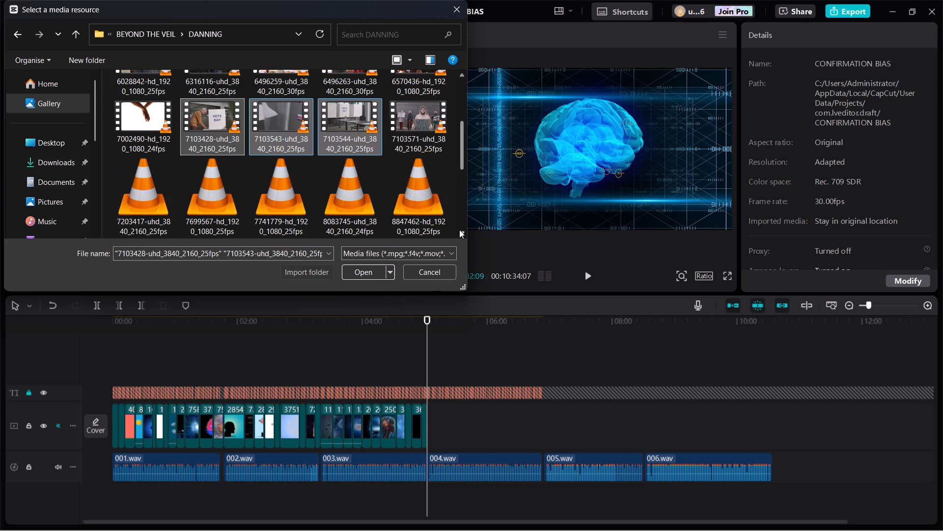
left_click(417, 127, "ctrl")
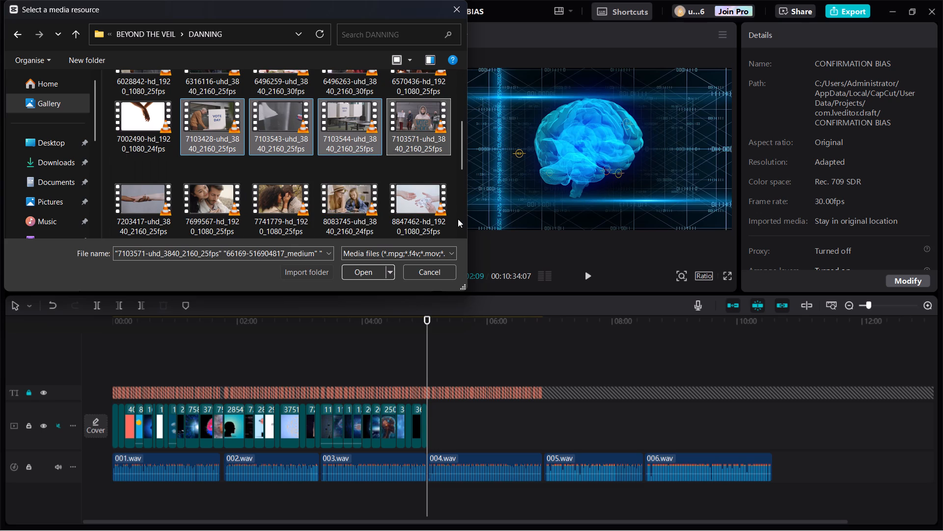
left_click(424, 203, "ctrl")
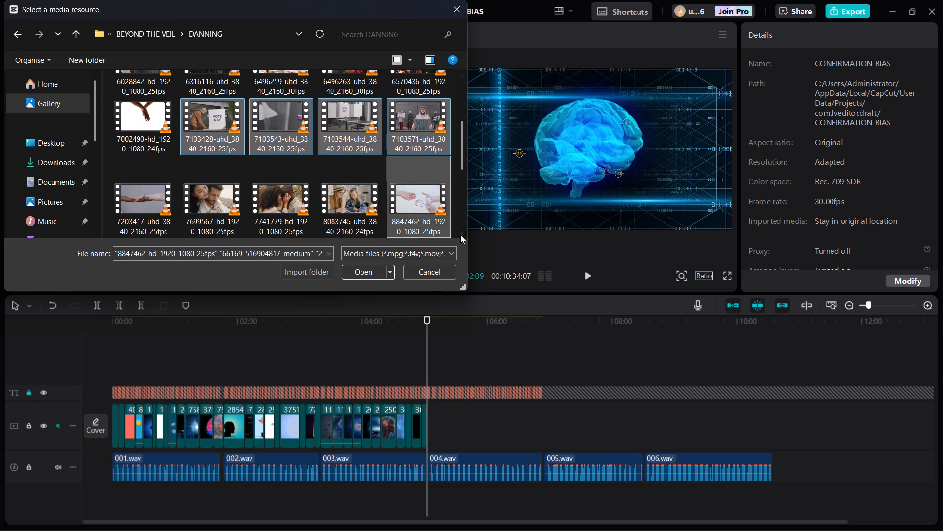
left_click(459, 231, "ctrl")
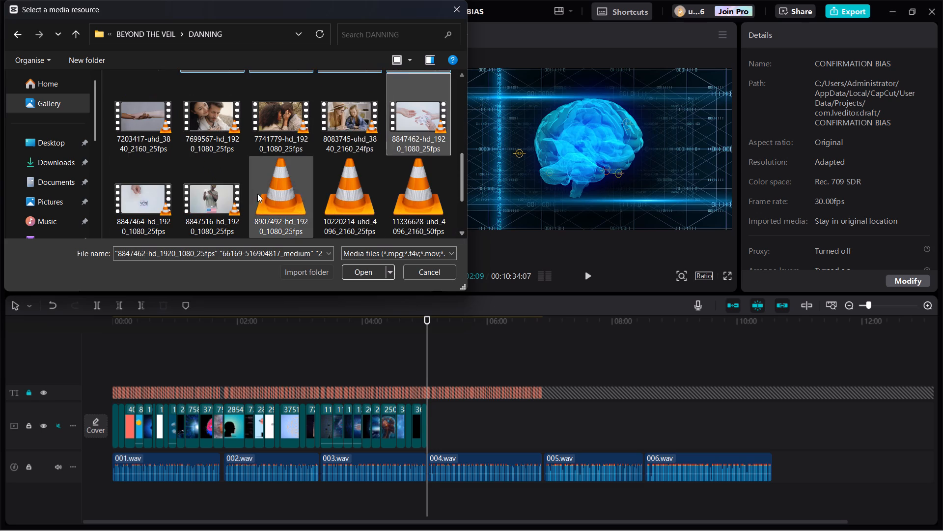
left_click(164, 199, "ctrl")
left_click(196, 195, "ctrl")
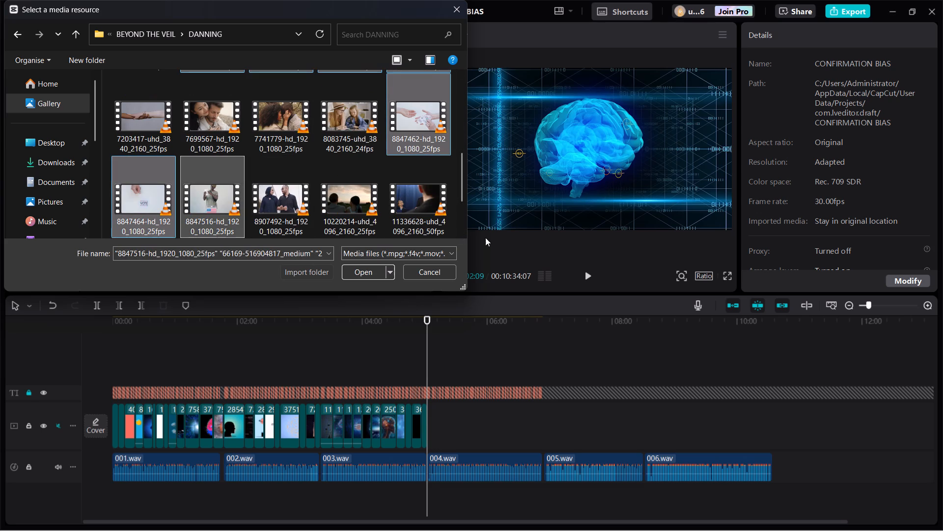
left_click(433, 209, "ctrl")
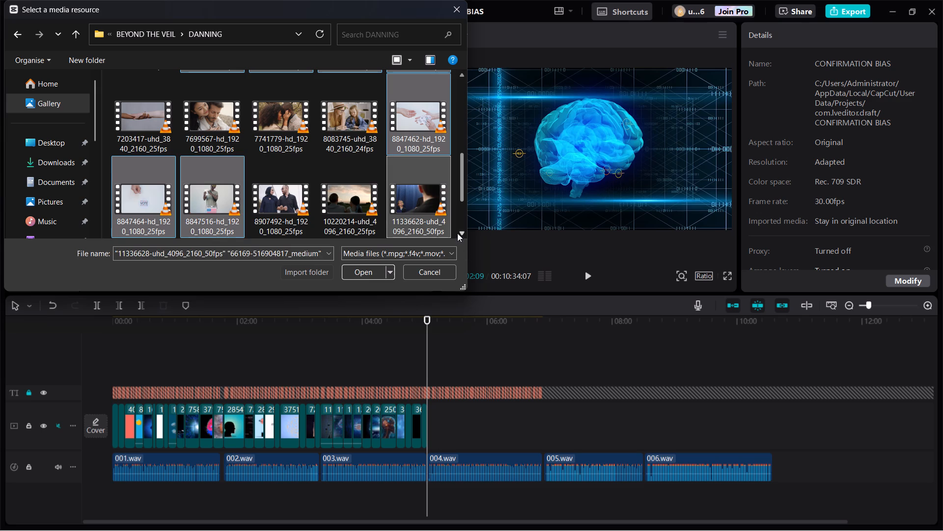
left_click(462, 230, "ctrl")
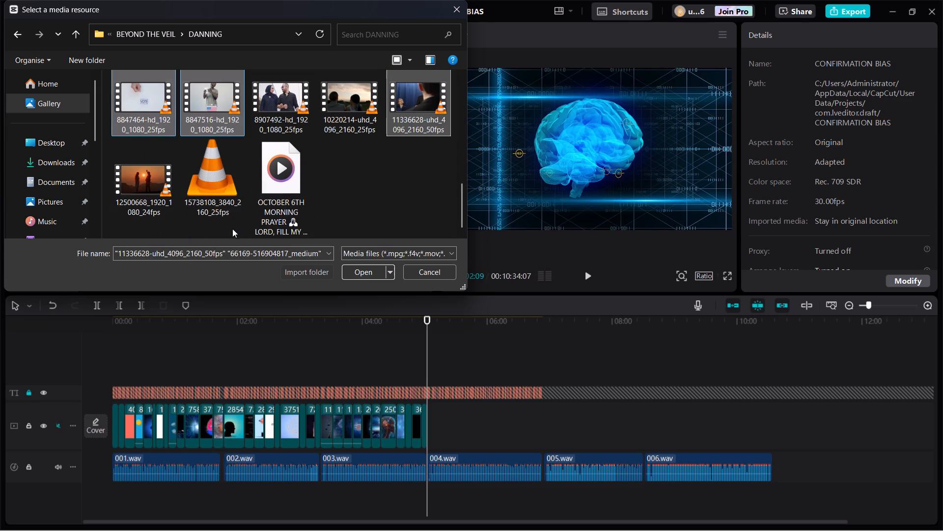
left_click(369, 268)
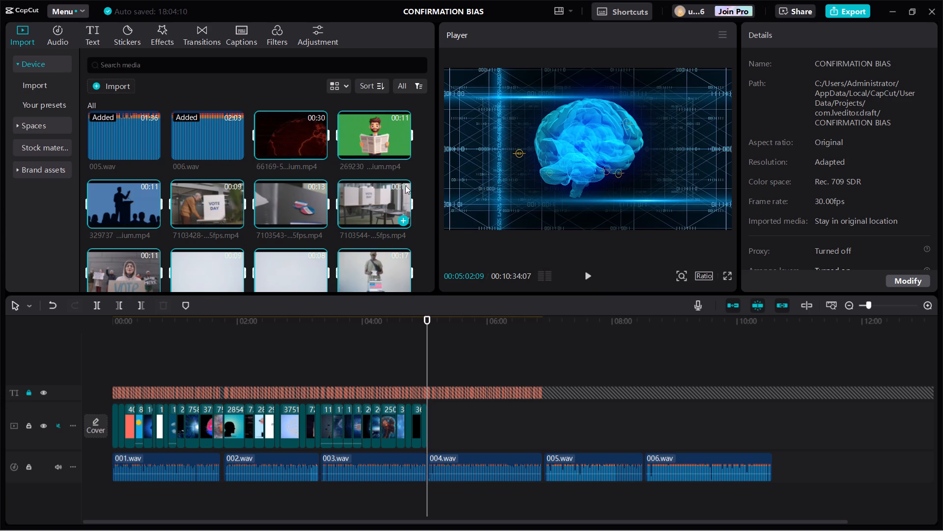
Add all the newly imported clips to the main video track at the playhead, after the last existing clip.
left_click(403, 151)
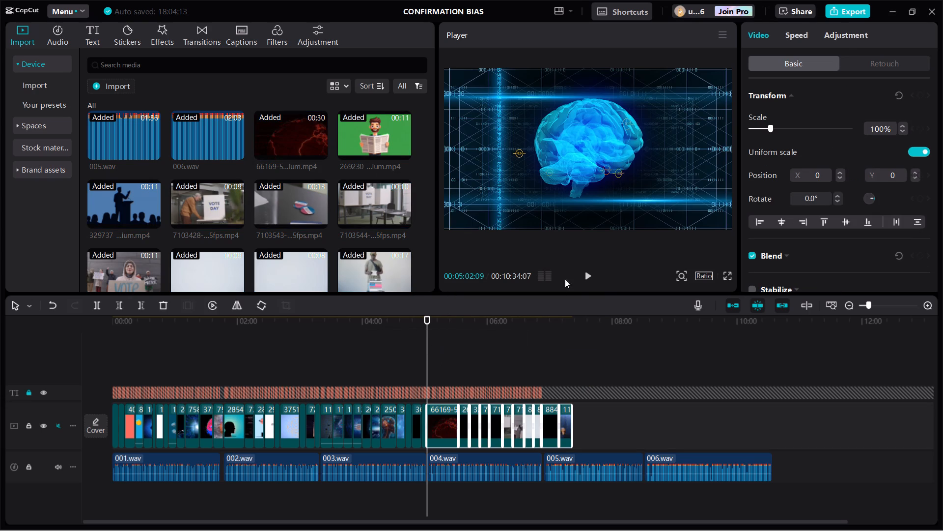
Play the newly added footage from its start and clear the clip selection on the timeline.
left_click(584, 274)
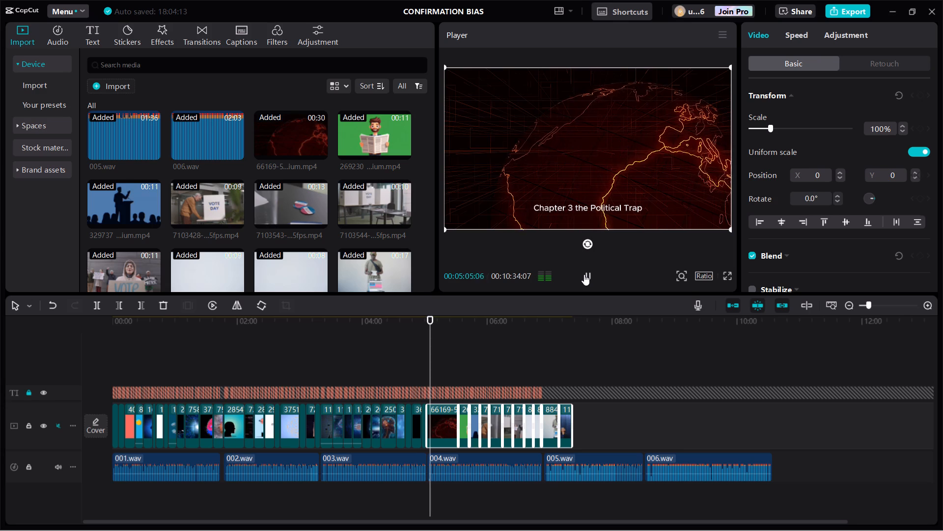
left_click(467, 424)
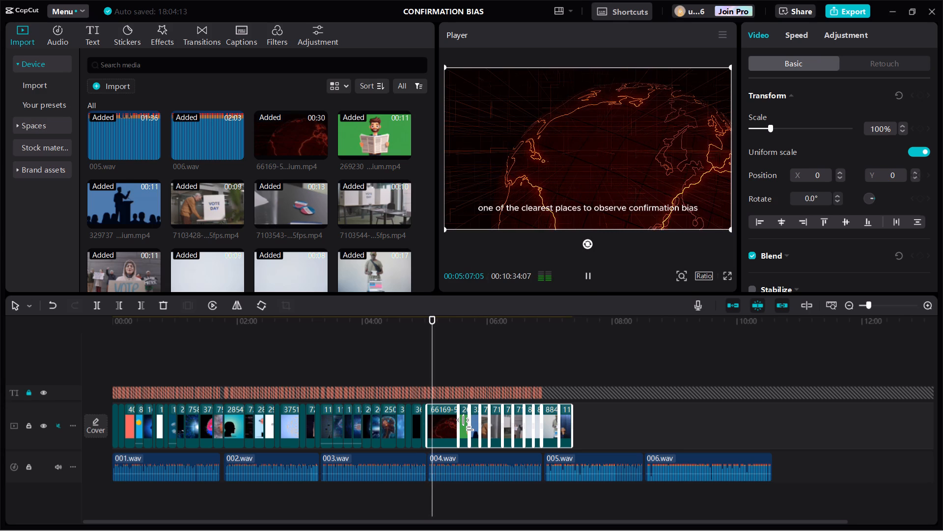
left_click(513, 355)
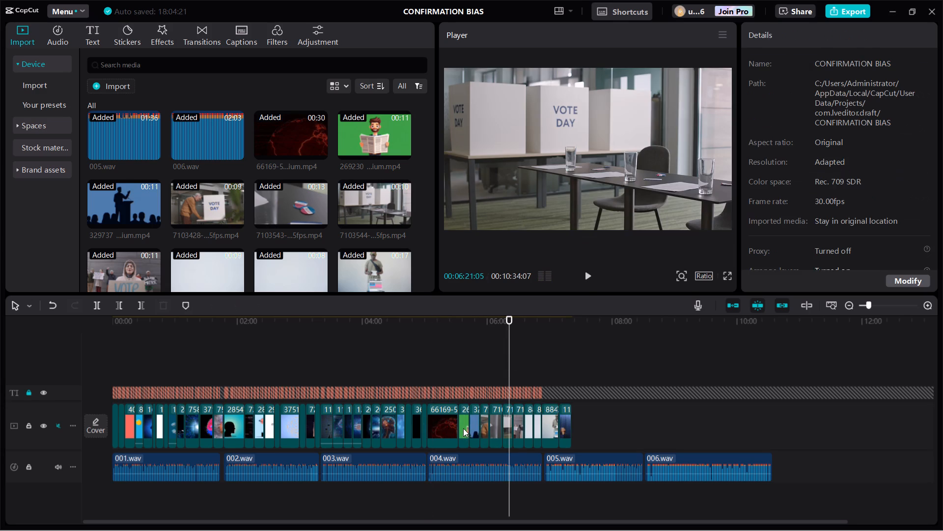
left_click(463, 428)
left_click_drag(463, 428, 431, 408)
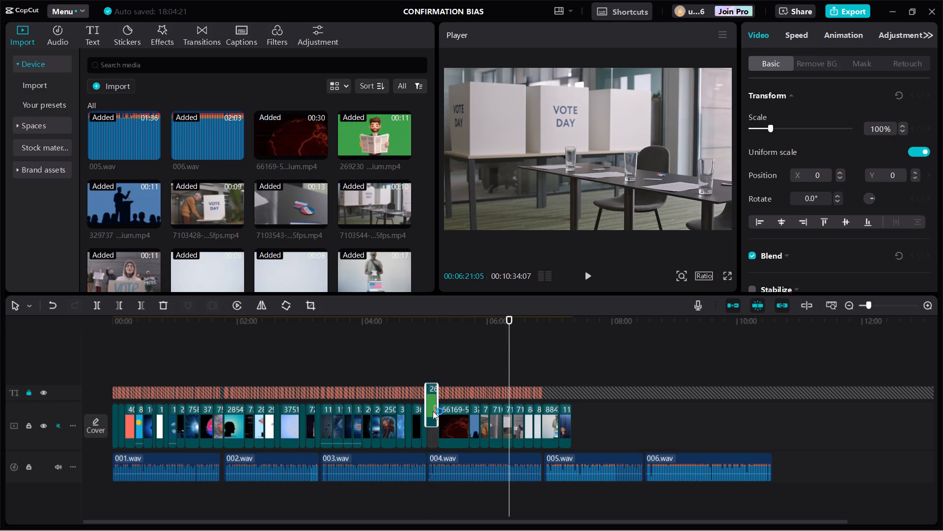
triple_click(926, 303)
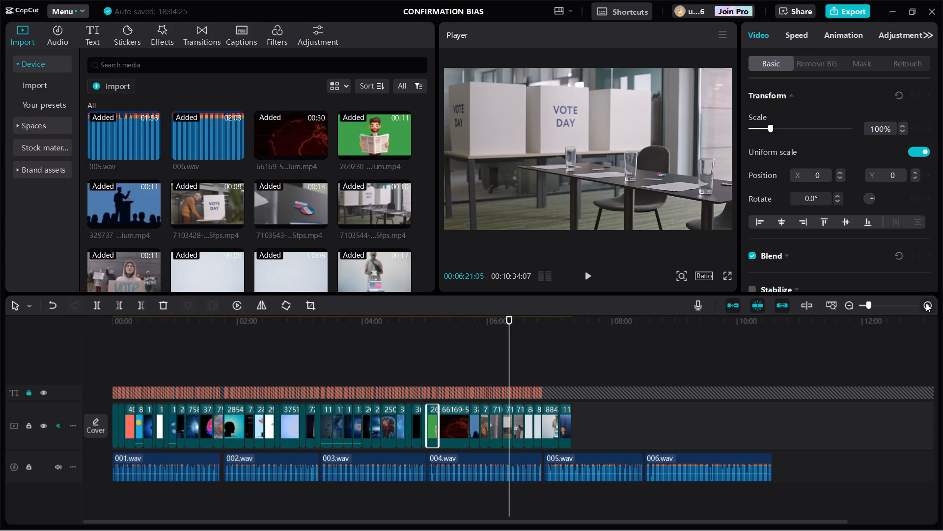
left_click(926, 303)
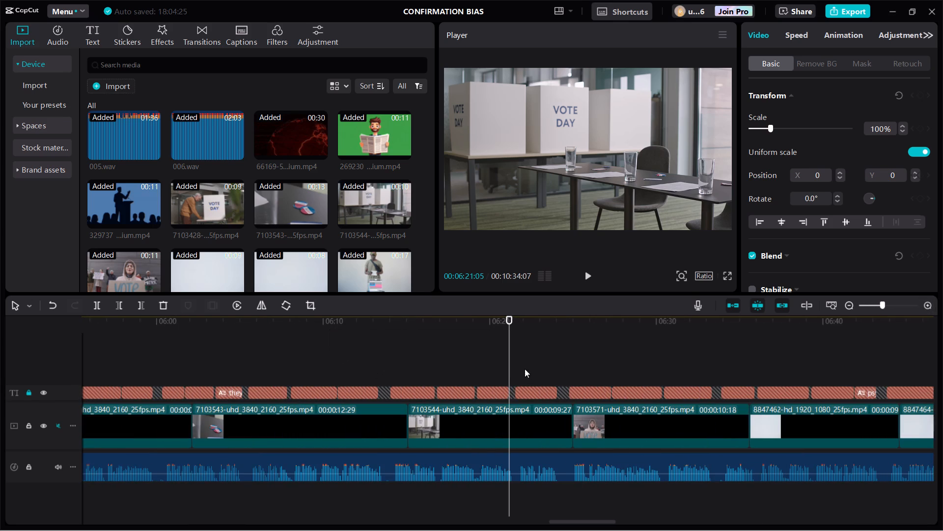
left_click_drag(509, 354, 0, 323)
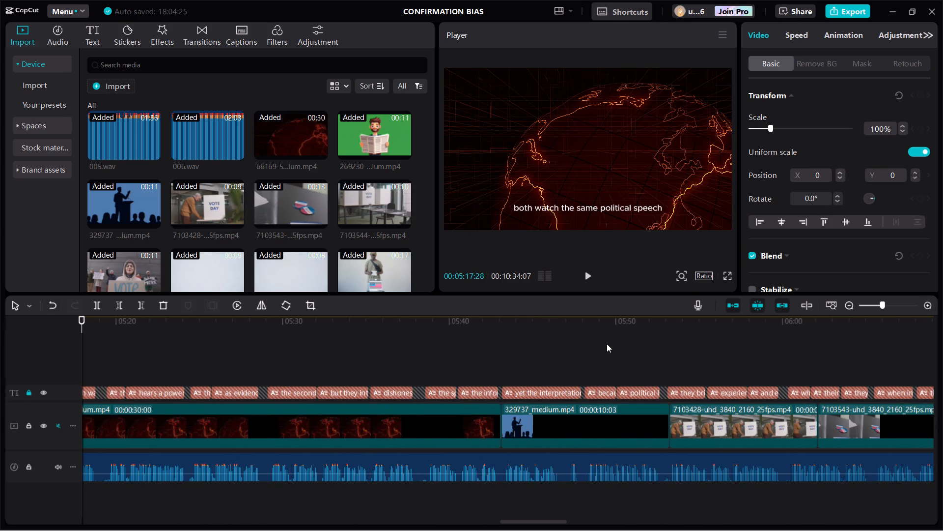
left_click(849, 306)
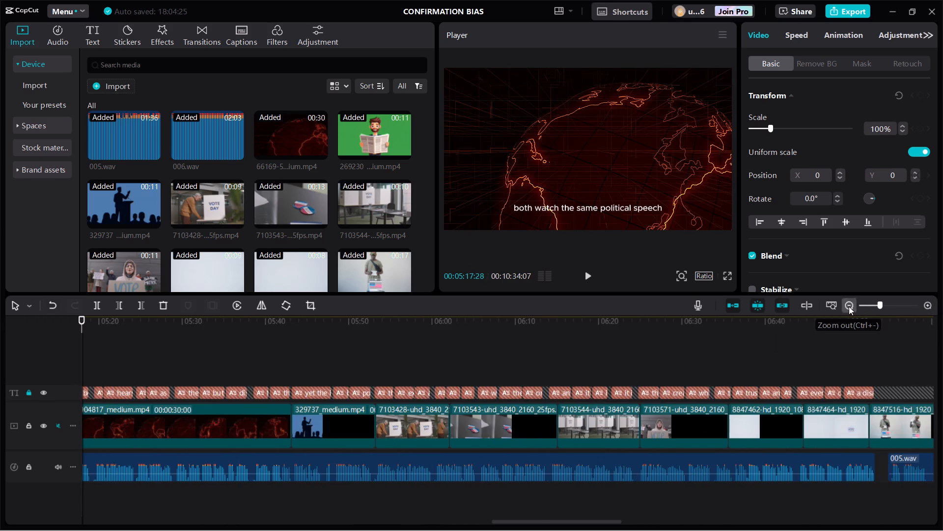
left_click(849, 306)
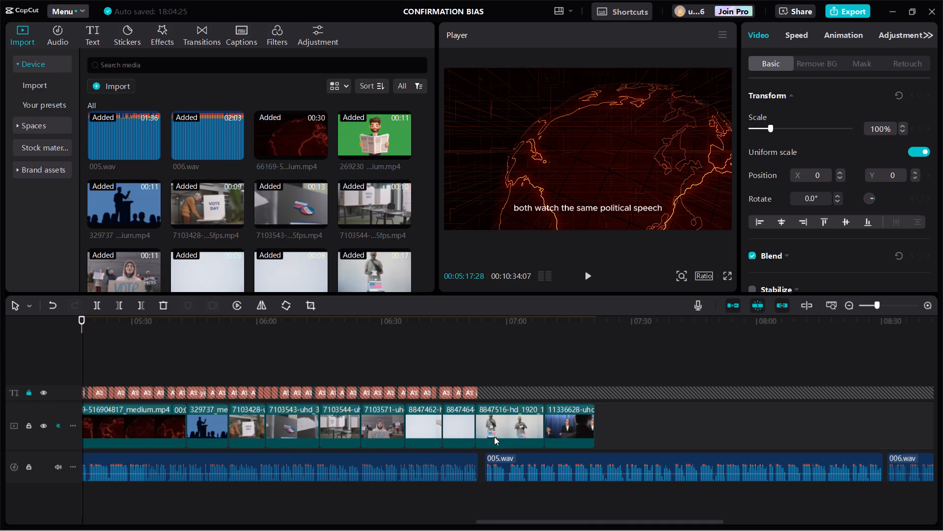
left_click_drag(478, 355, 479, 363)
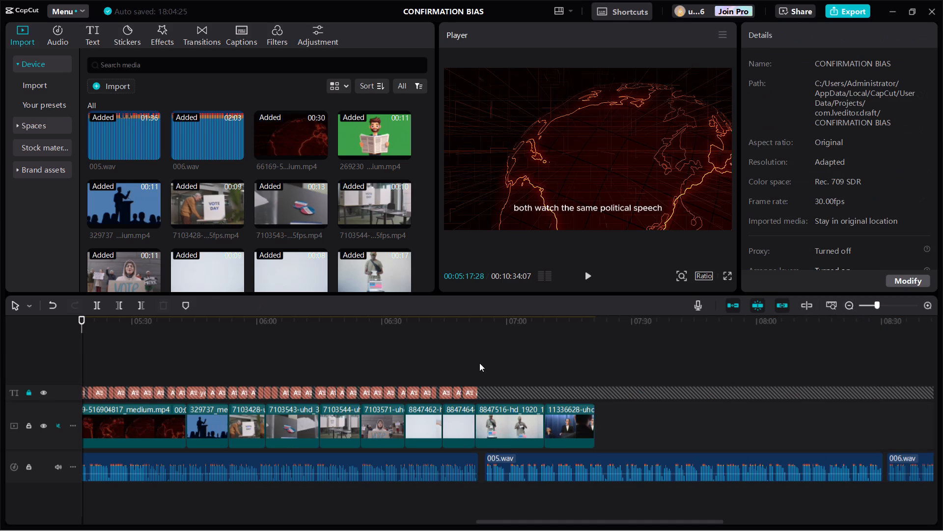
left_click_drag(479, 363, 578, 430)
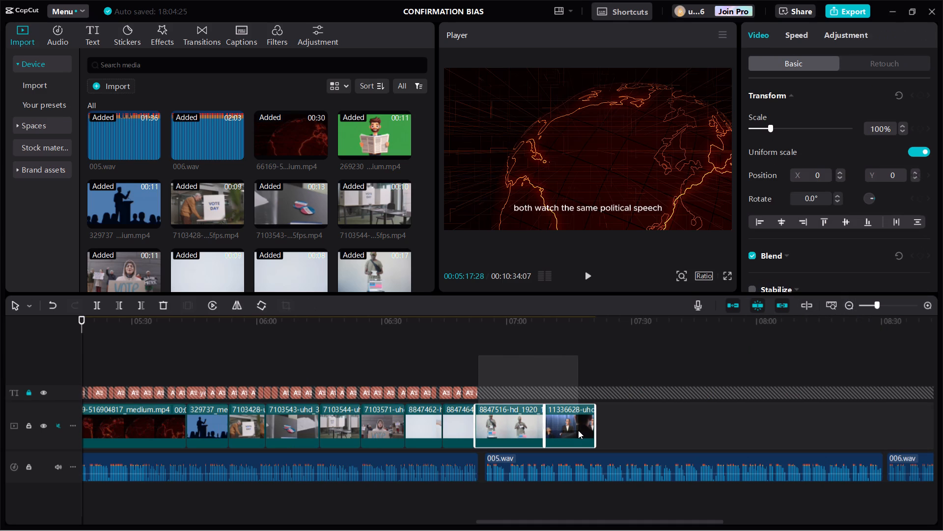
left_click_drag(578, 430, 580, 430)
left_click_drag(516, 426, 149, 322)
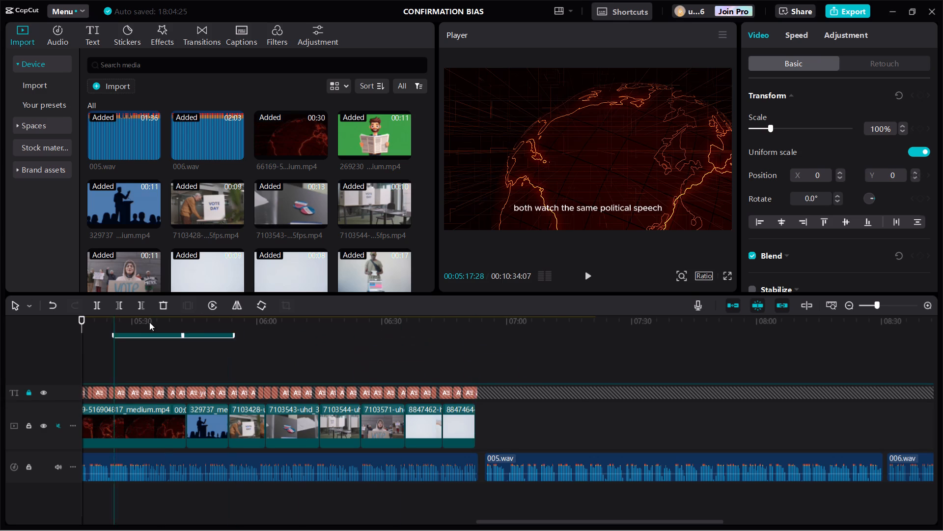
left_click_drag(149, 322, 99, 363)
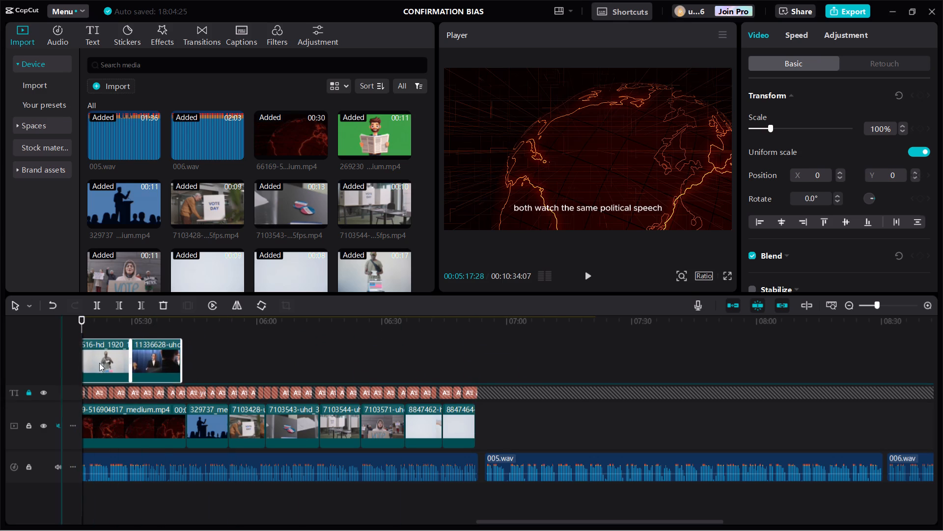
left_click_drag(99, 363, 106, 360)
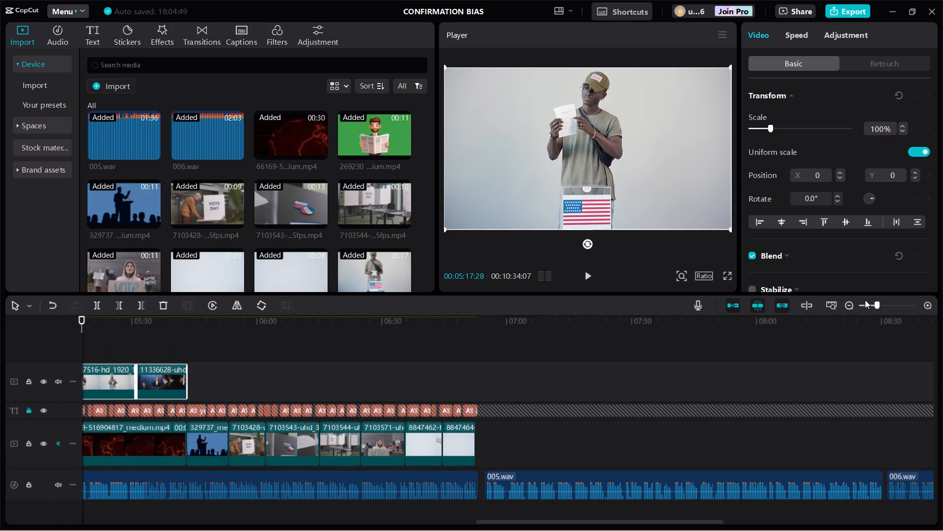
Move clip 8847516 from the upper video track back to the end of the main track, after clip 8847464.
left_click(846, 302)
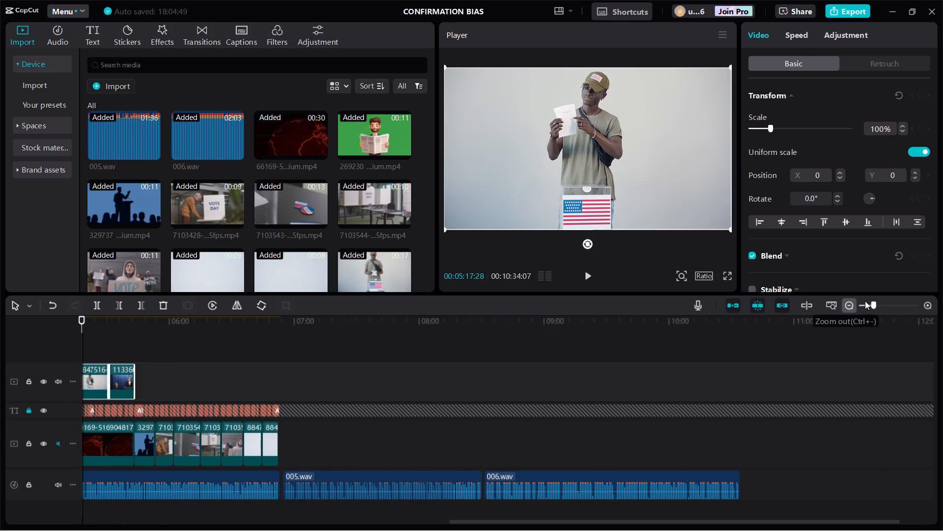
triple_click(925, 303)
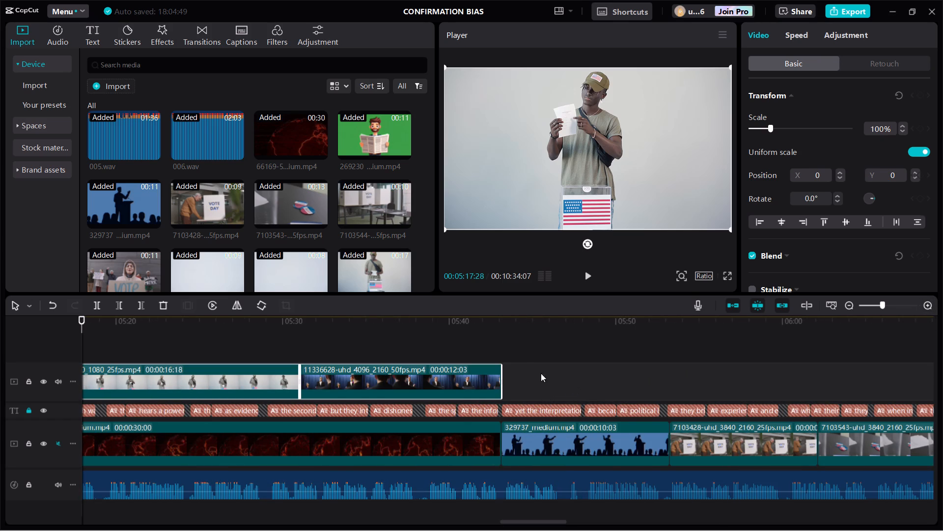
left_click(503, 338)
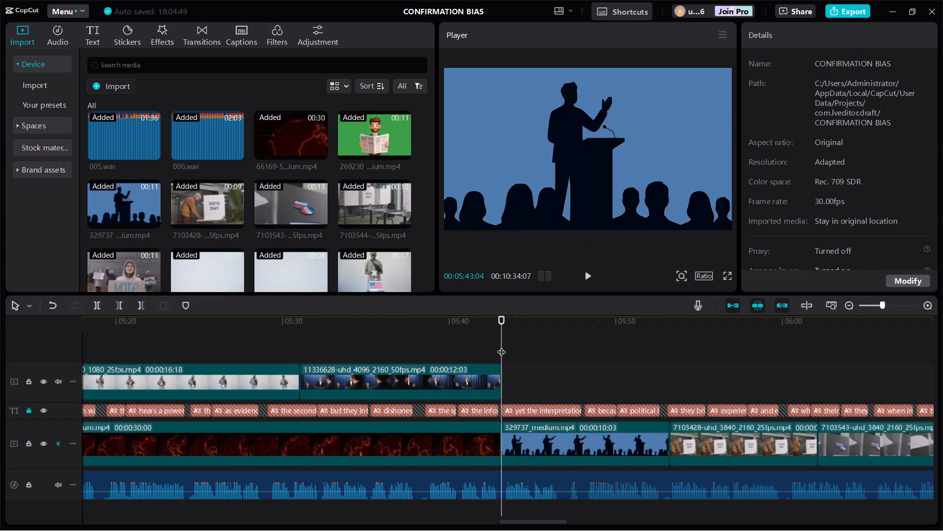
left_click(467, 435)
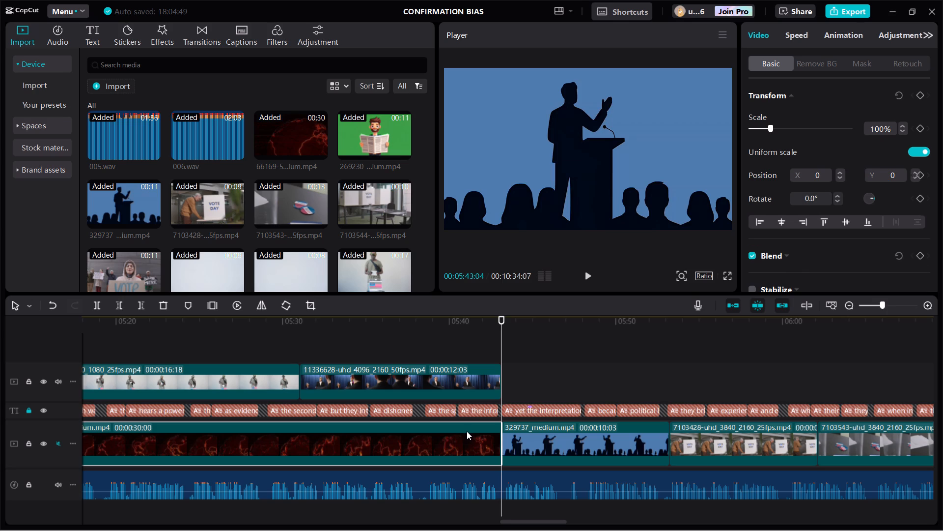
left_click(853, 302)
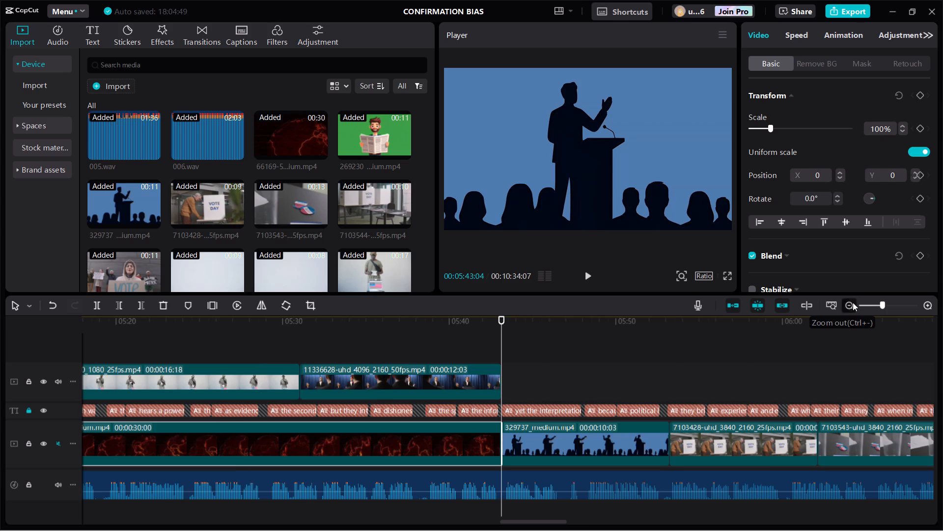
left_click(264, 354)
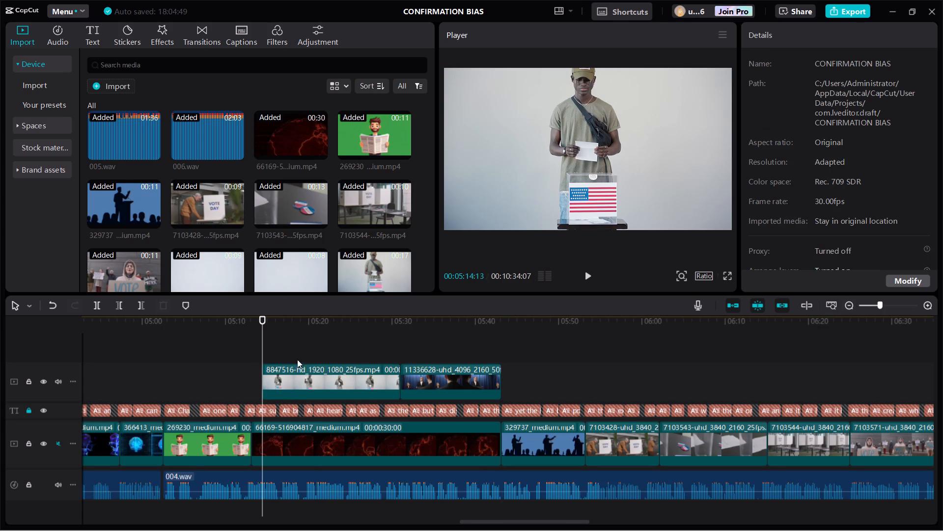
left_click(312, 348)
left_click(346, 445)
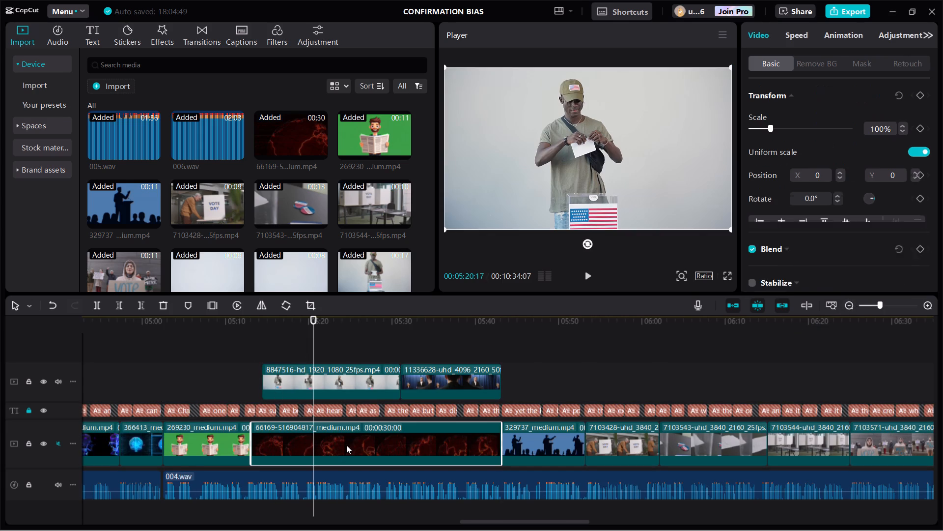
left_click(846, 303)
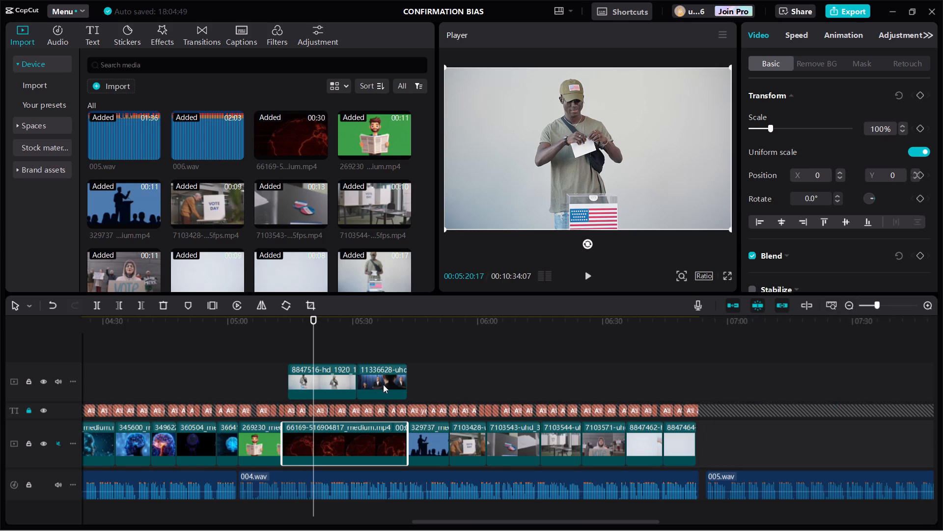
left_click_drag(343, 383, 773, 438)
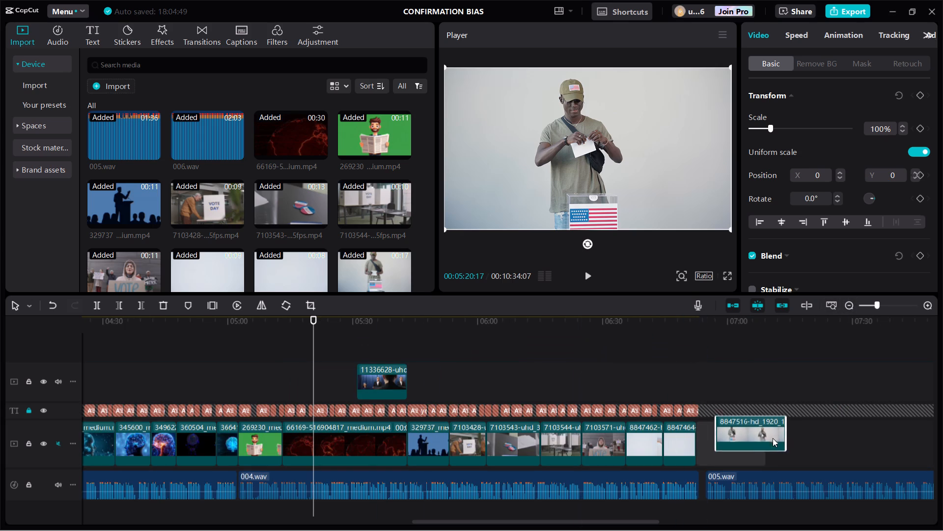
left_click_drag(773, 438, 753, 446)
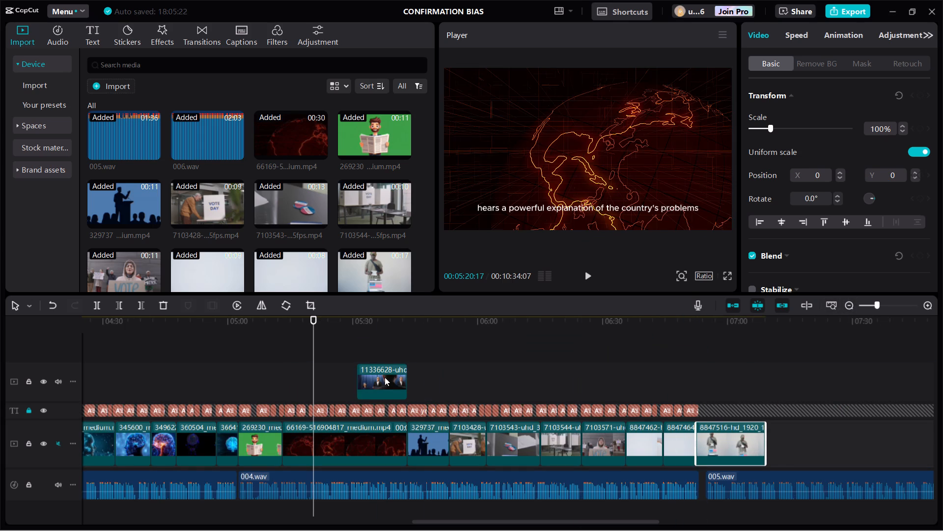
left_click(354, 354)
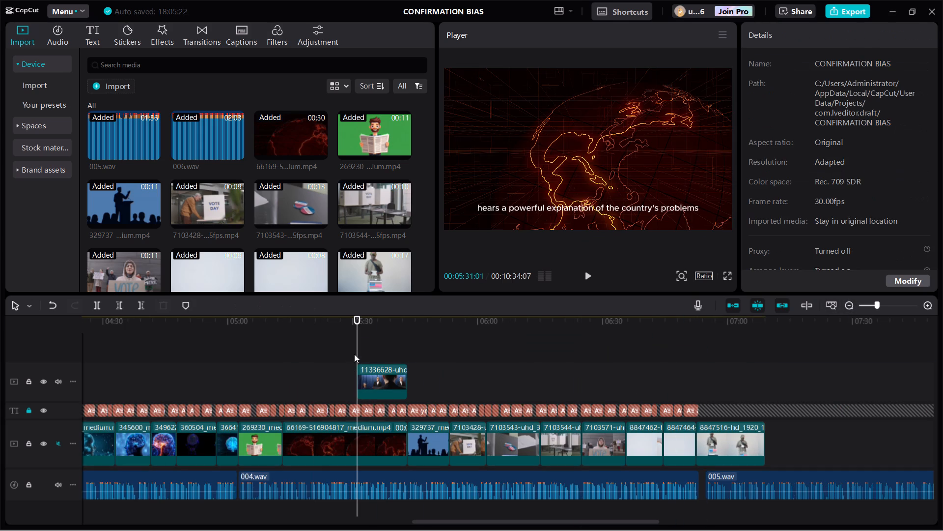
left_click(335, 444)
left_click(326, 376)
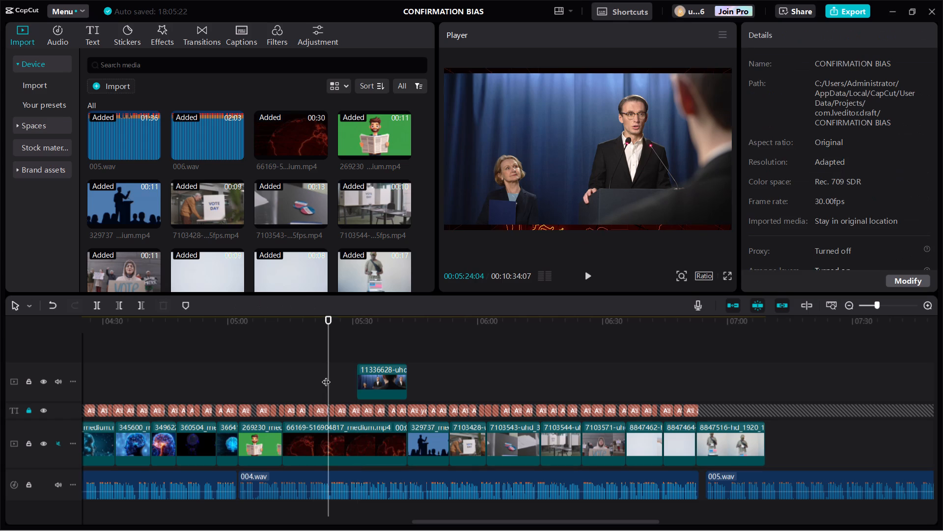
left_click(310, 383)
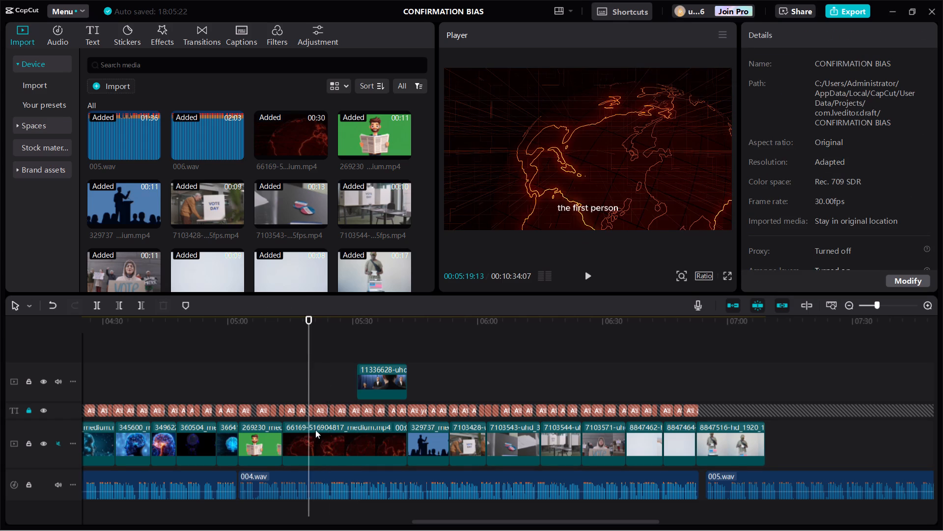
left_click(314, 434)
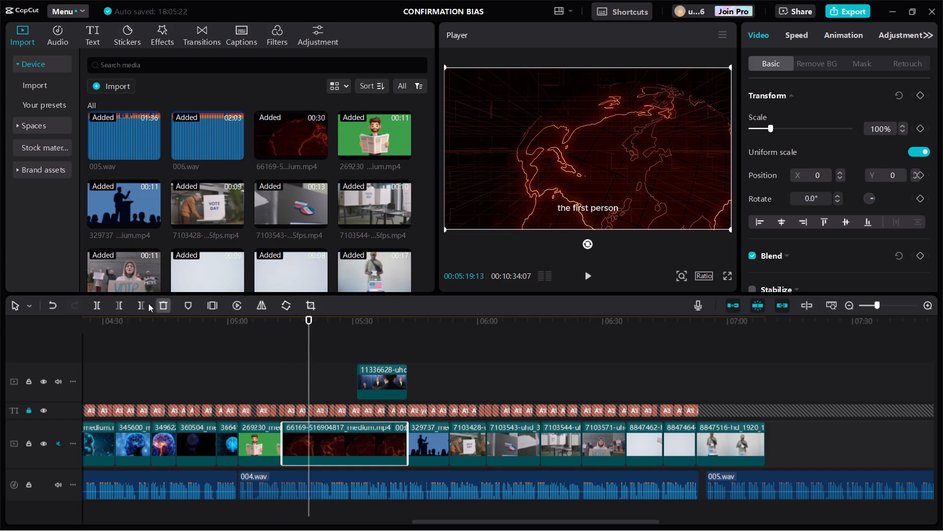
left_click(116, 305)
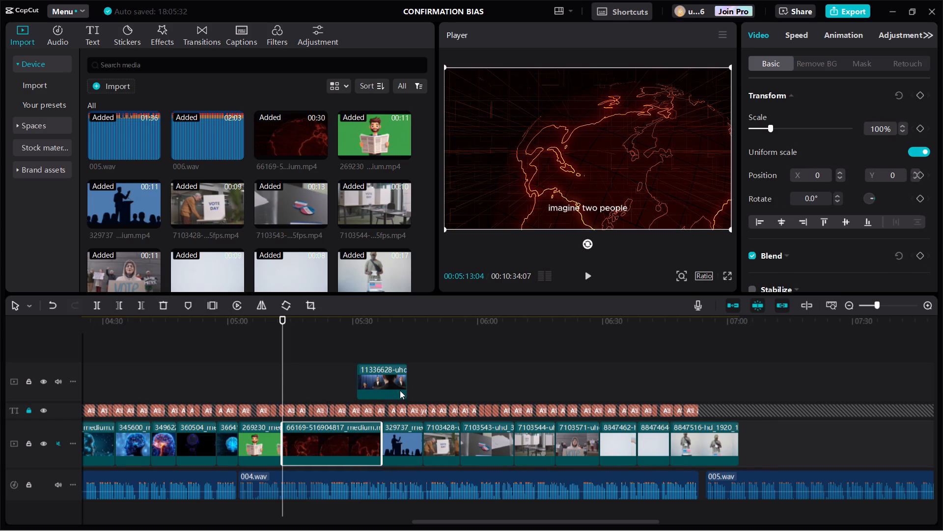
left_click_drag(380, 380, 299, 431)
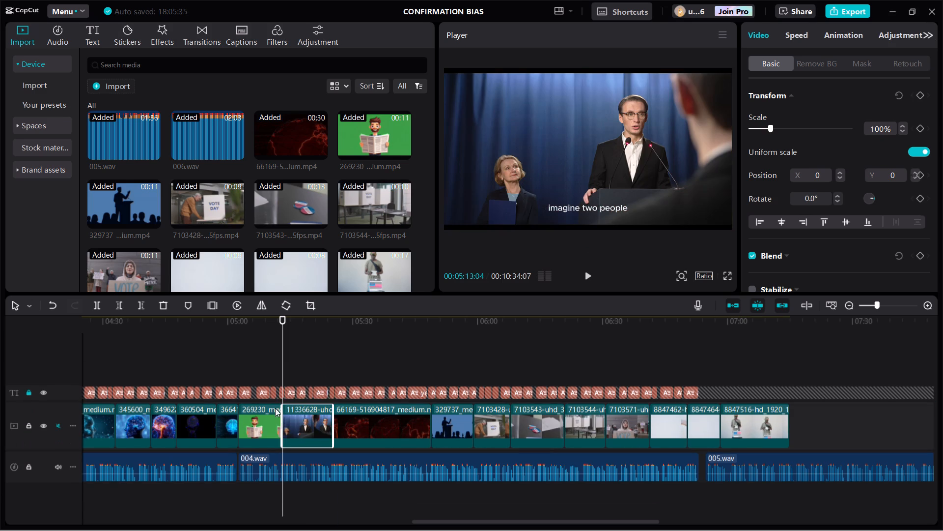
Move the podium speaker clip 329737_medium ahead of clip 269230_medium, at the start of the 004.wav narration.
left_click(239, 372)
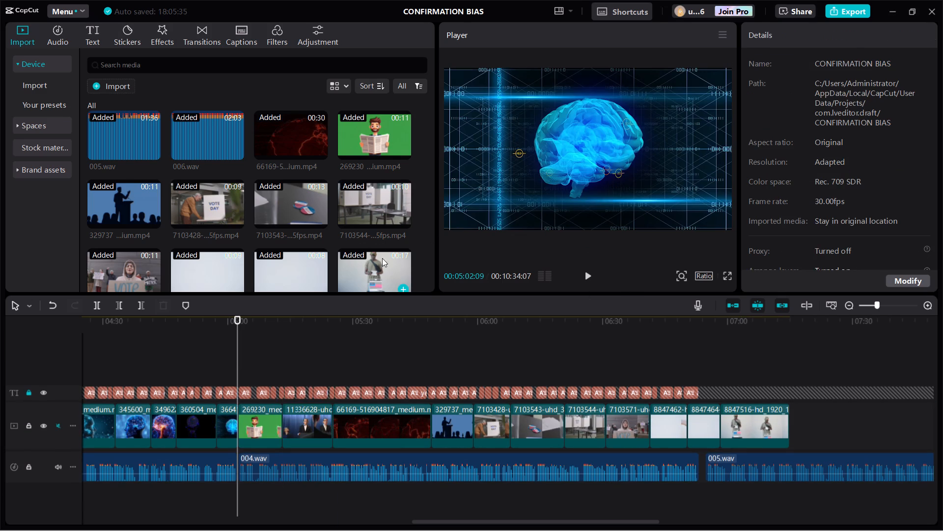
scroll(288, 222, "down", 1)
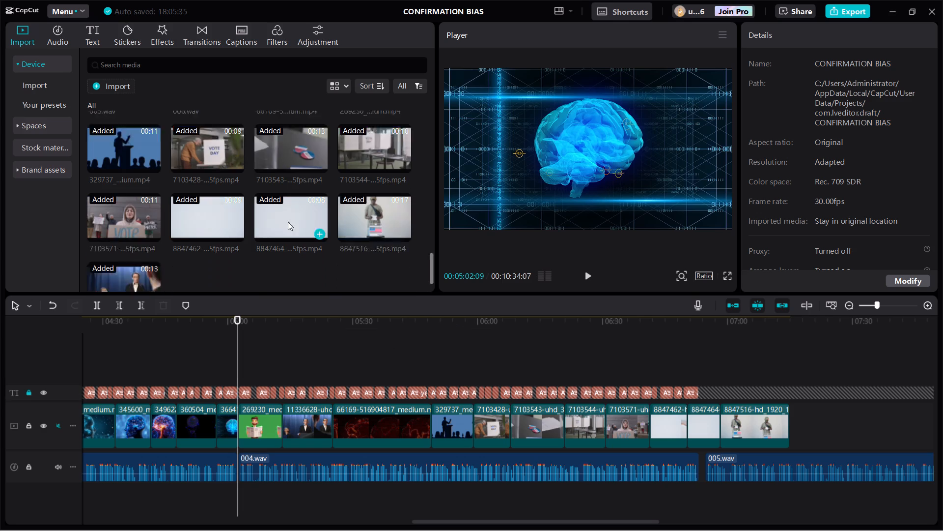
scroll(288, 222, "down", 1)
scroll(224, 251, "up", 2)
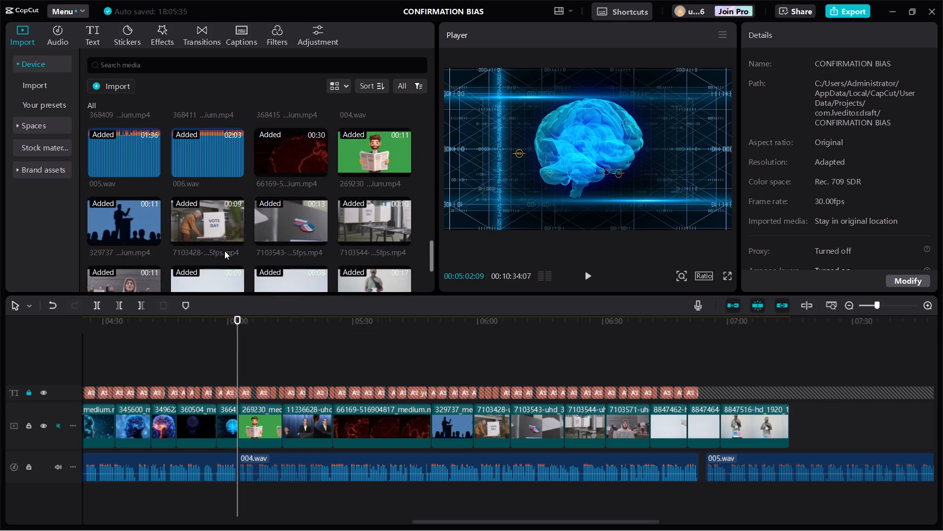
left_click(237, 364)
left_click_drag(447, 420, 297, 413)
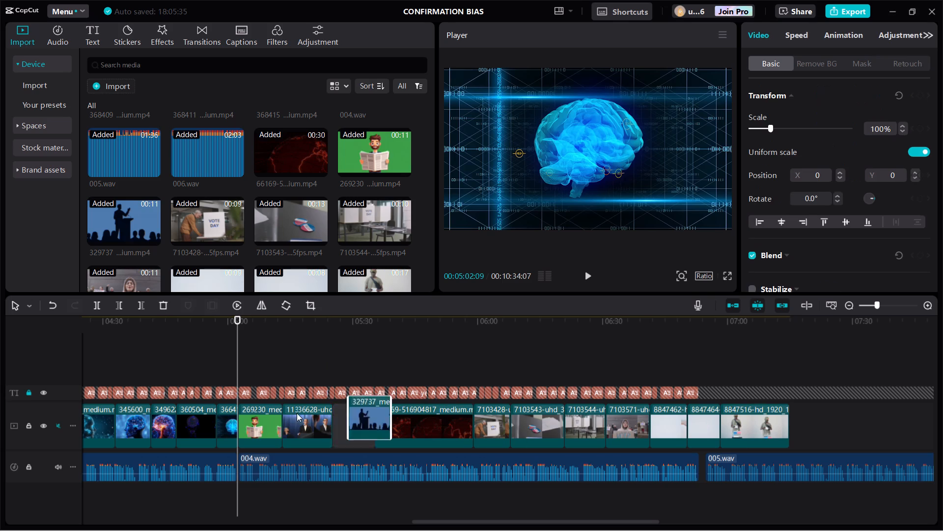
left_click_drag(297, 413, 253, 427)
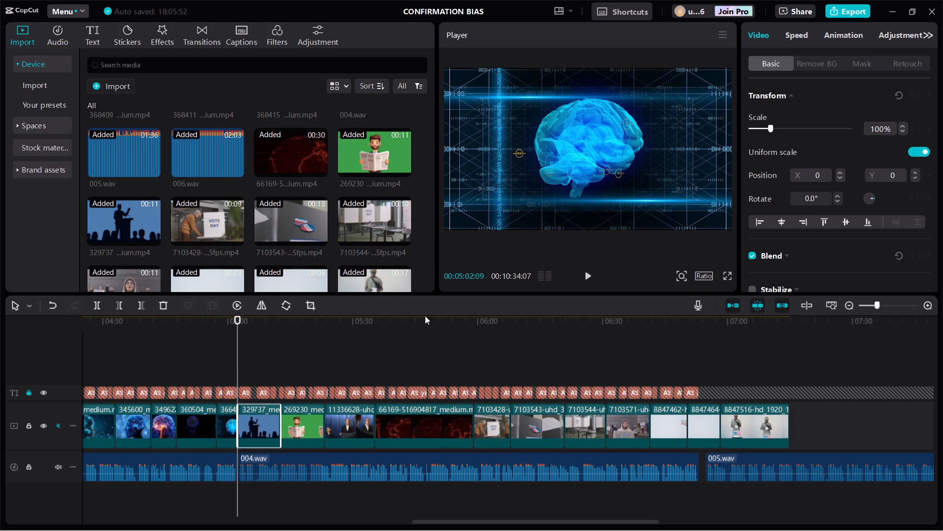
Play the rearranged footage from just before clip 329737_medium to check it against the Chapter 3 narration.
left_click(585, 276)
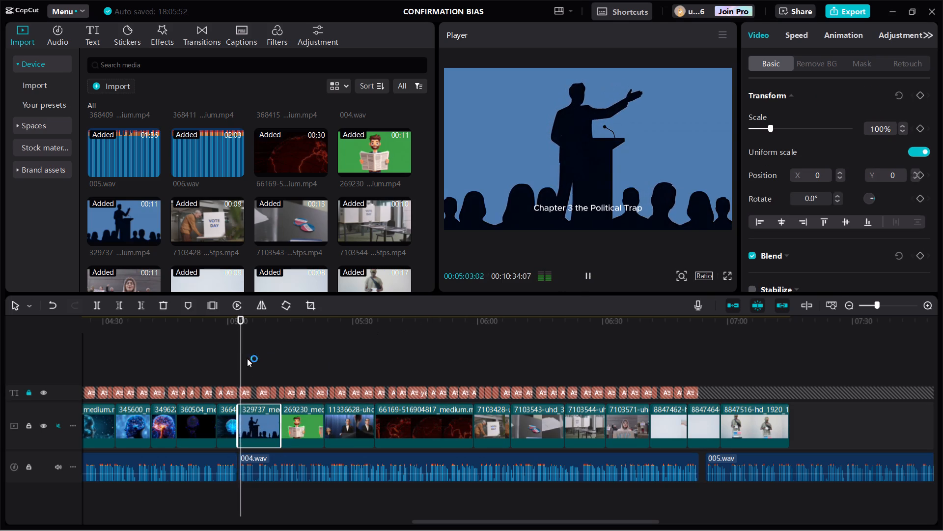
left_click(226, 366)
left_click(589, 269)
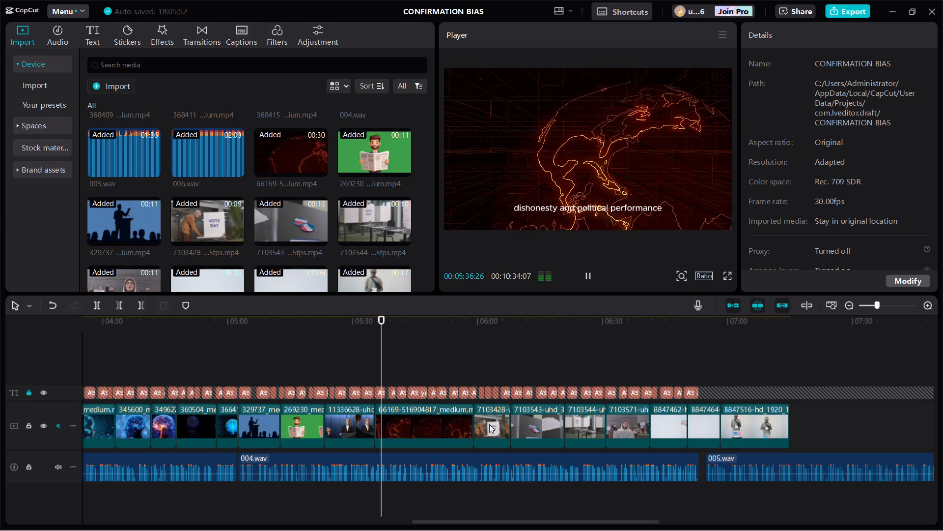
left_click_drag(490, 423, 382, 426)
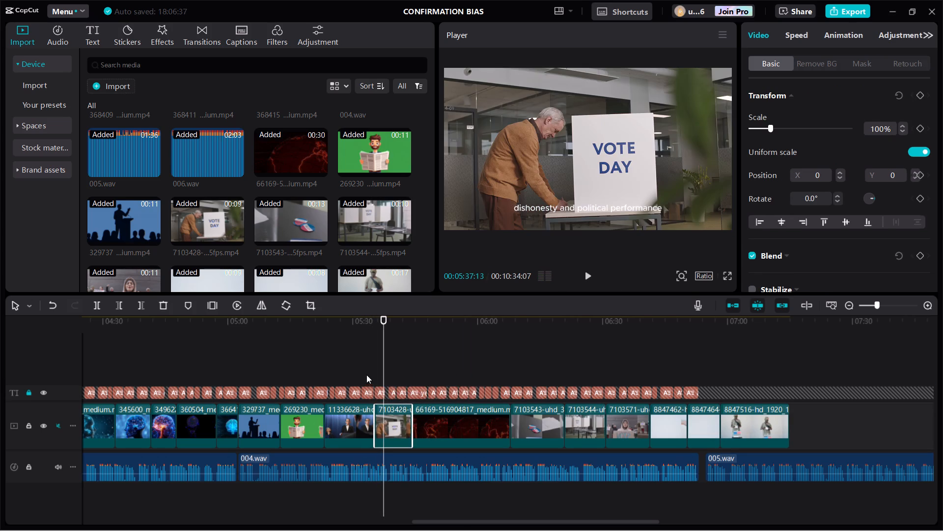
left_click(365, 367)
Review the footage from about 00:04:58 and move the protest clip 7103571 between clips 329737_medium and 269230_medium.
left_click(223, 363)
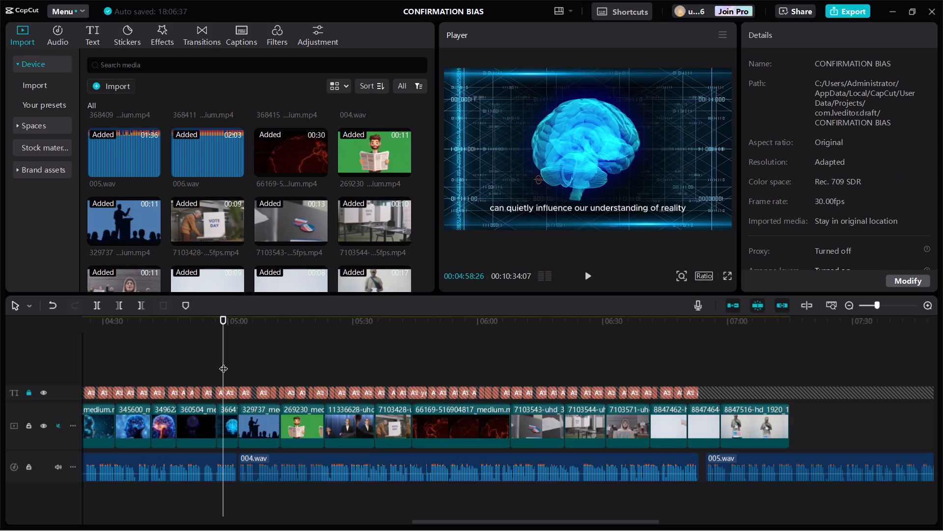
left_click(582, 274)
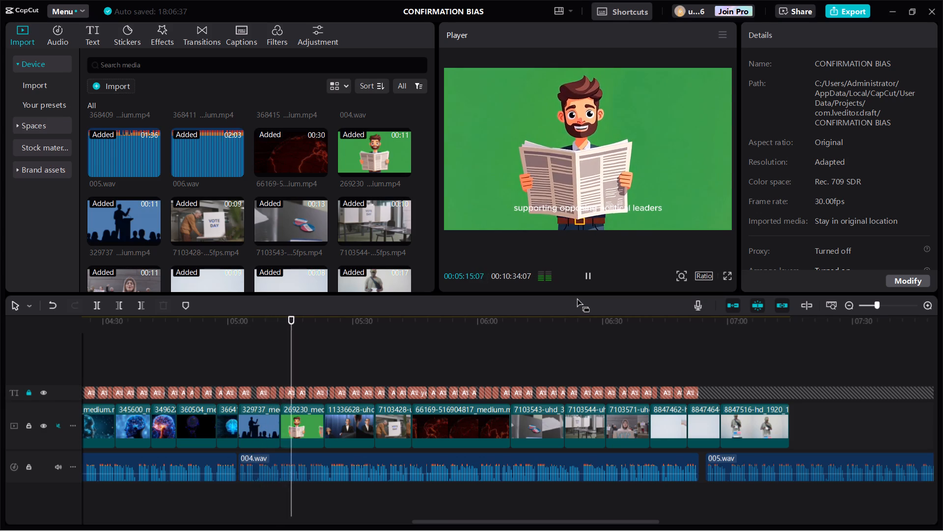
scroll(319, 228, "down", 1)
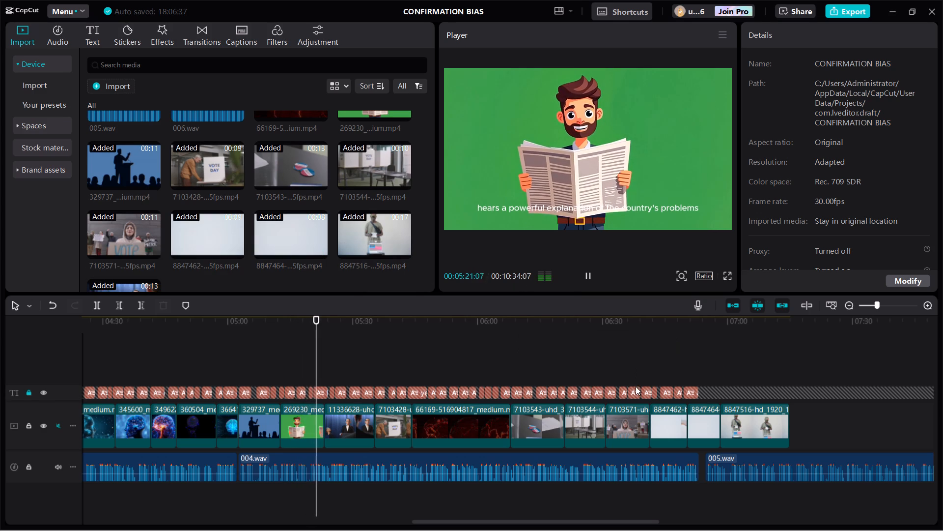
left_click_drag(627, 421, 625, 417)
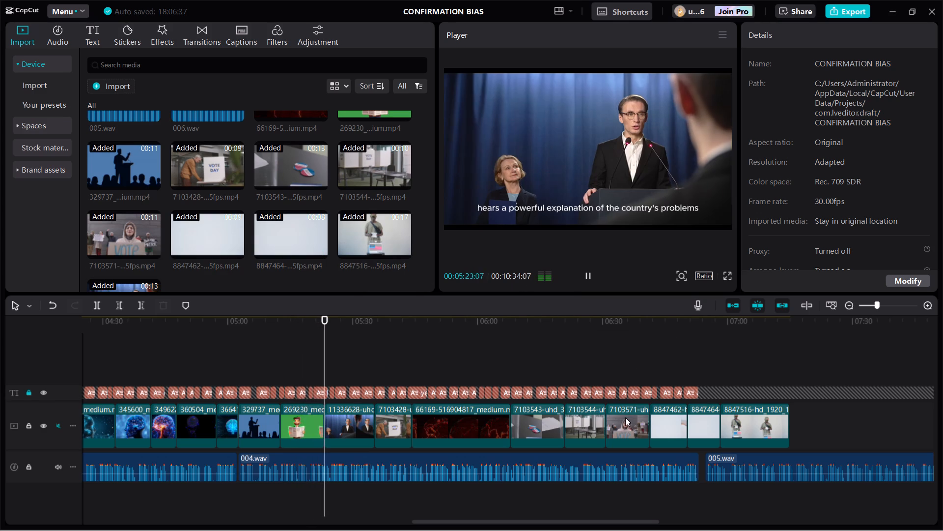
left_click_drag(625, 417, 288, 410)
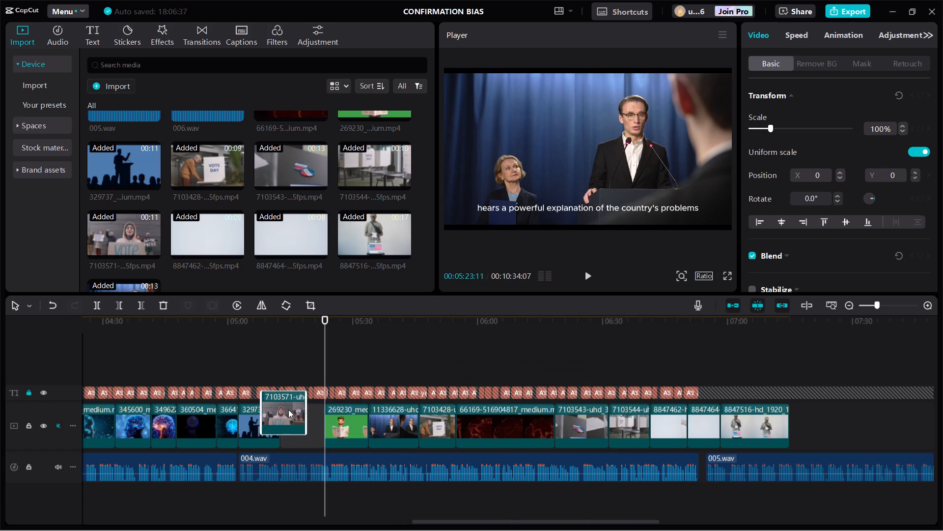
left_click_drag(288, 410, 295, 411)
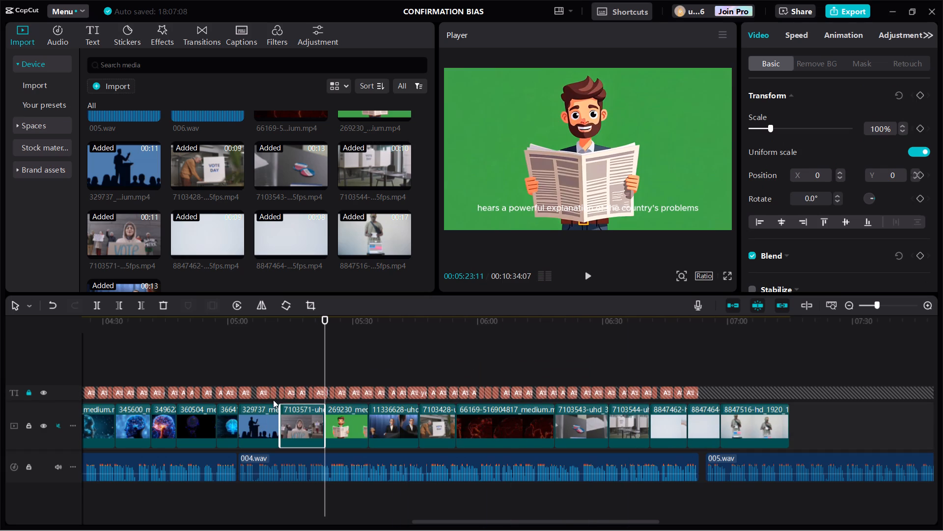
Play from the start of the 004.wav narration and trim off the end of clip 7103571 after 00:05:20:17.
left_click(238, 359)
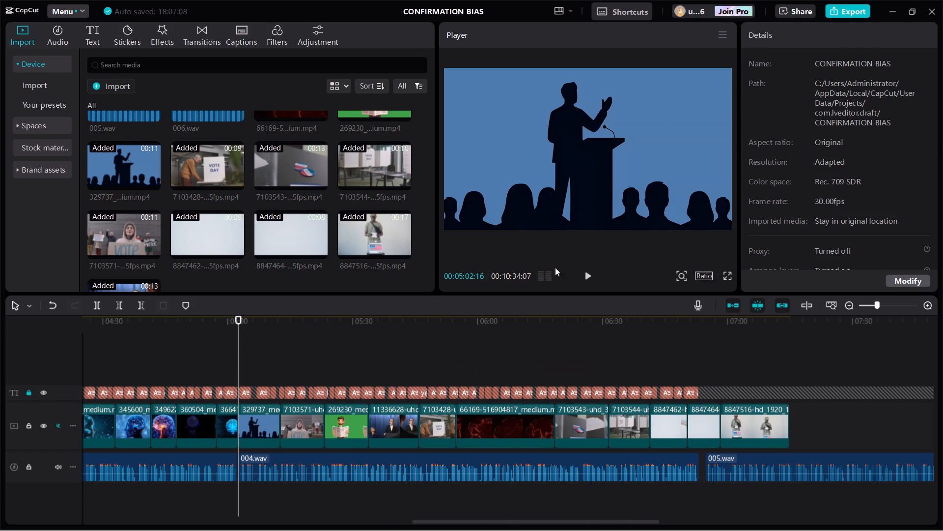
left_click(590, 277)
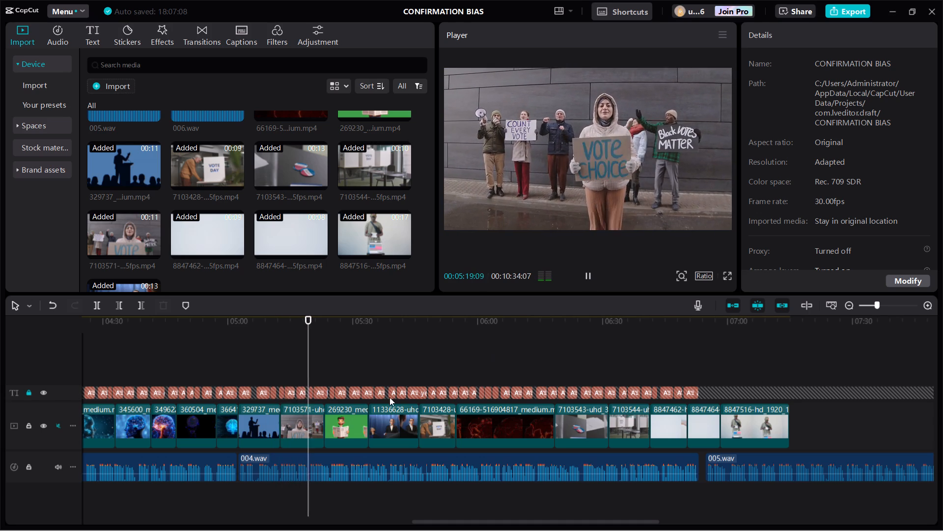
left_click(311, 423)
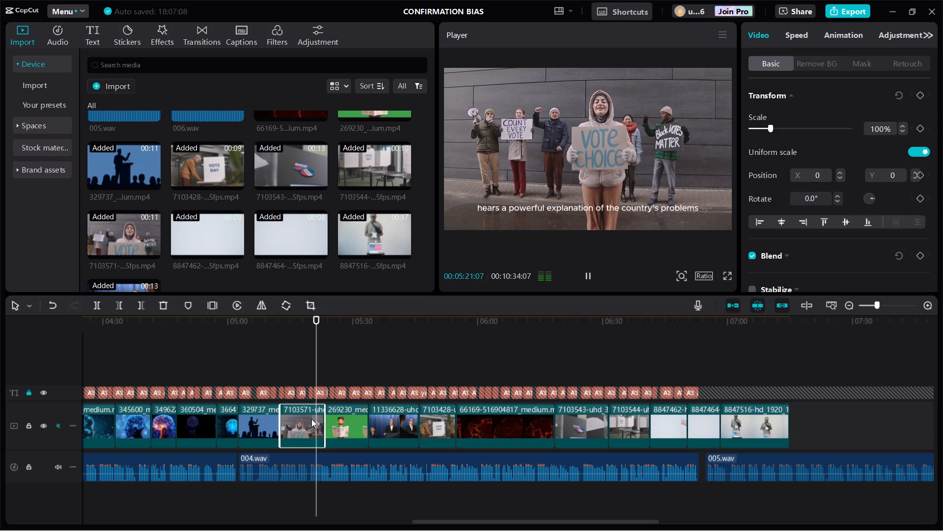
left_click(315, 365)
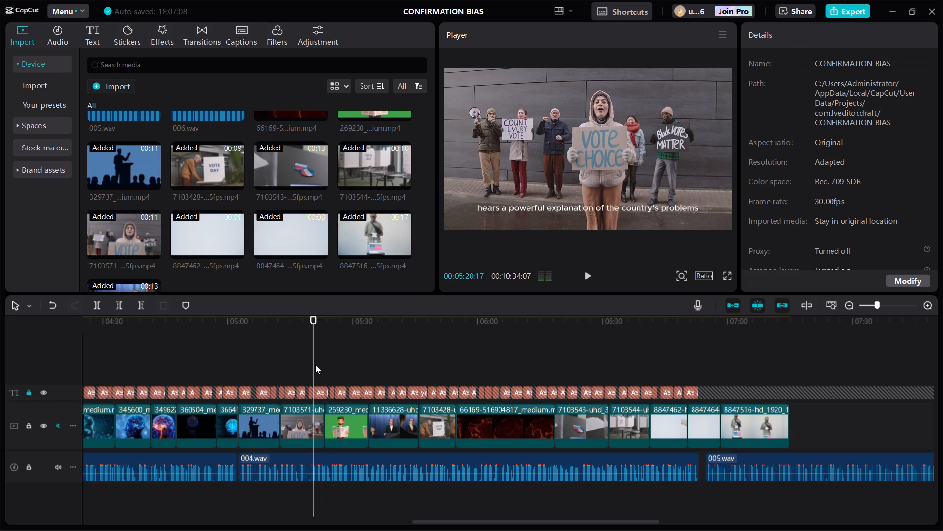
left_click(311, 416)
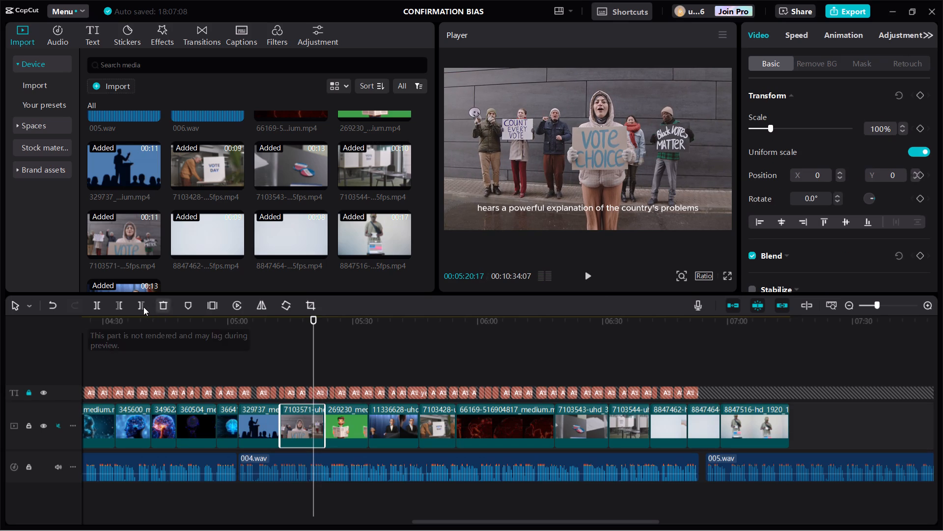
left_click(143, 307)
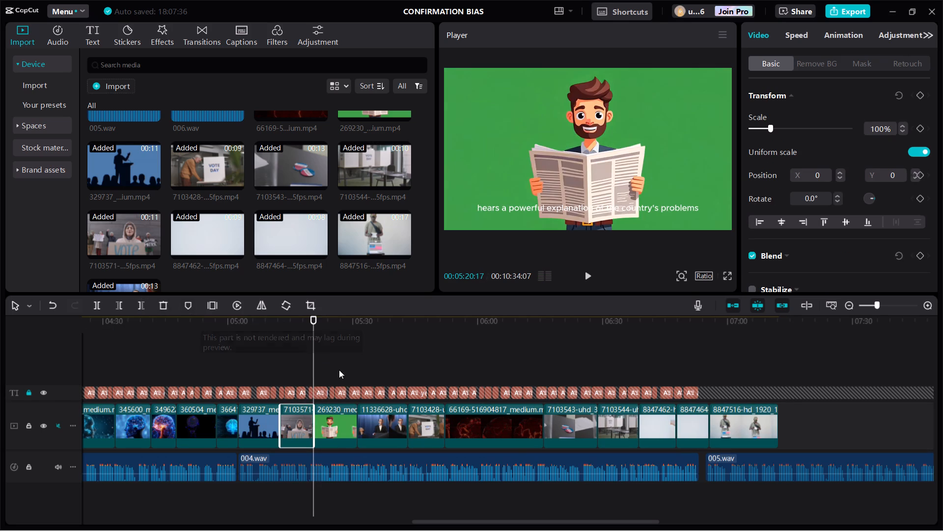
Move the debate speaker clip 11336628 ahead of clip 269230_medium, directly after the trimmed clip 7103571.
left_click(350, 360)
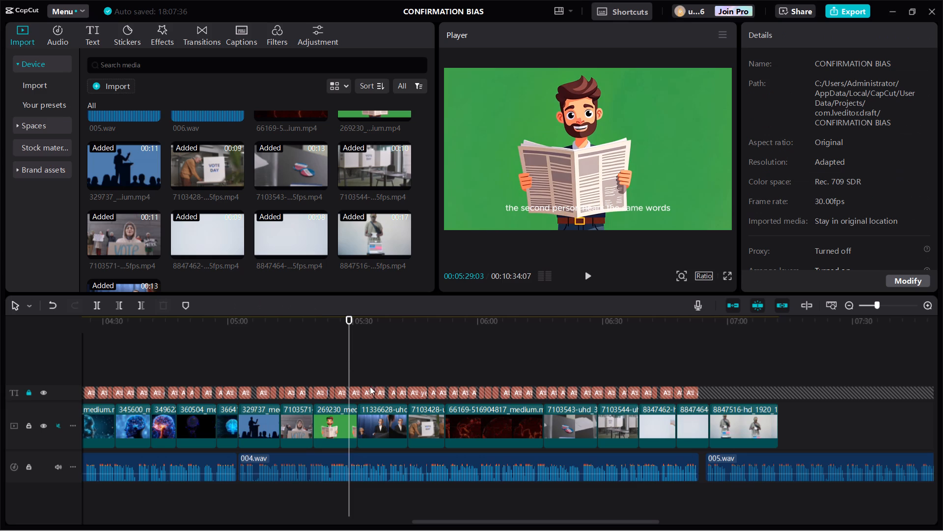
left_click(313, 370)
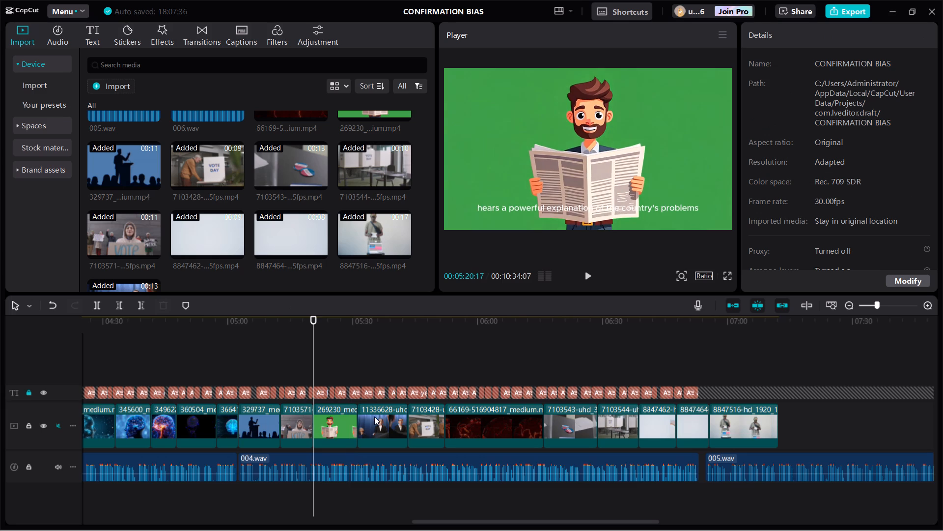
left_click_drag(374, 418, 327, 417)
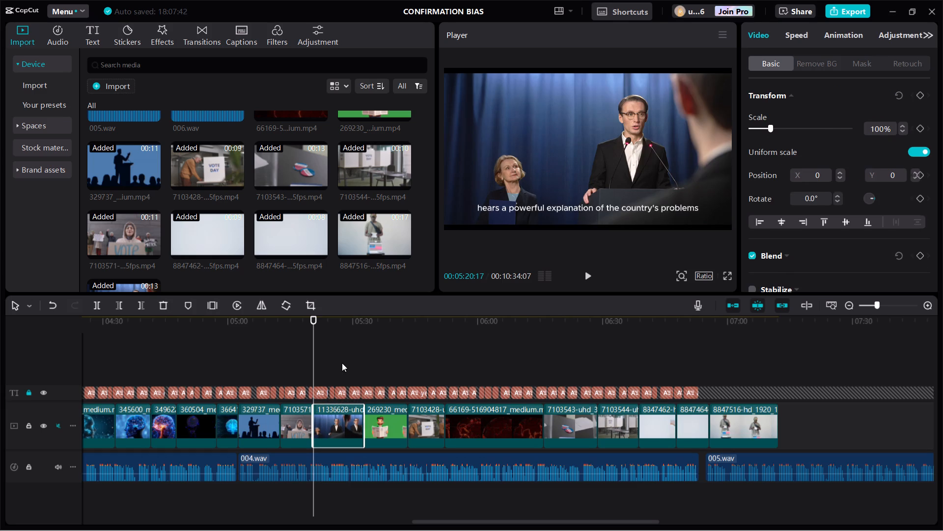
Trim off the end of clip 11336628 after 00:05:28:17.
left_click(342, 363)
left_click(343, 362)
left_click(344, 361)
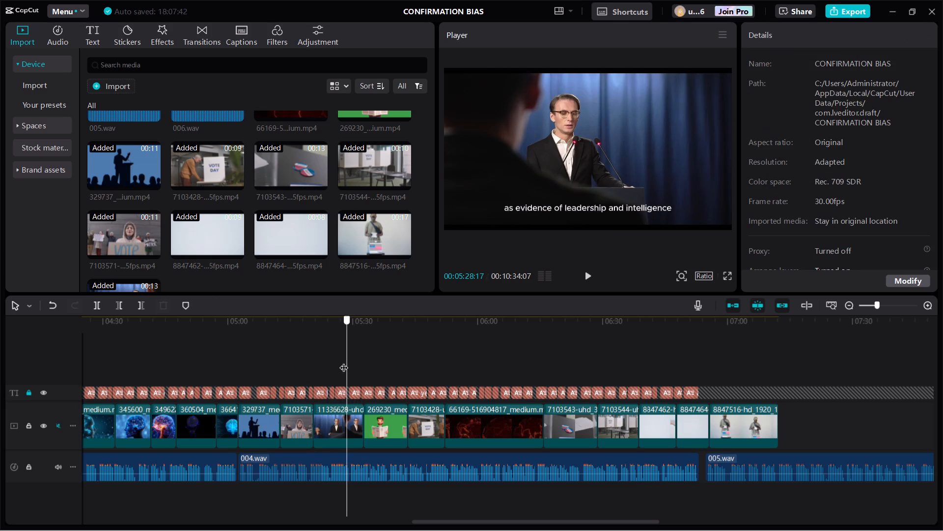
left_click(344, 360)
left_click(343, 357)
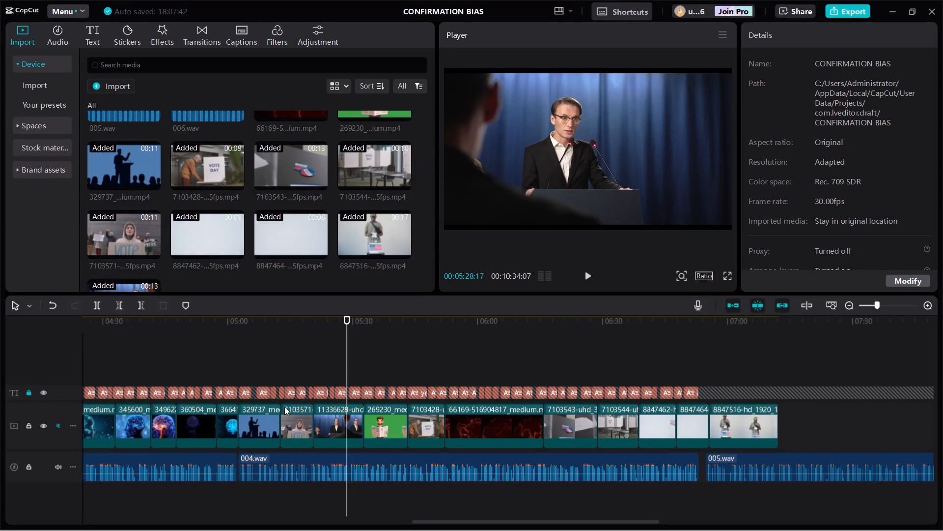
left_click(332, 420)
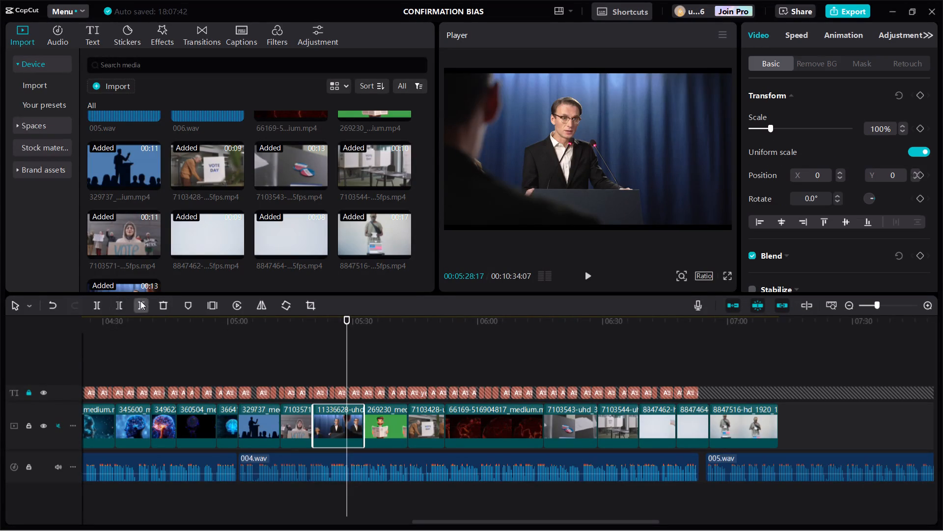
left_click(140, 301)
left_click(240, 369)
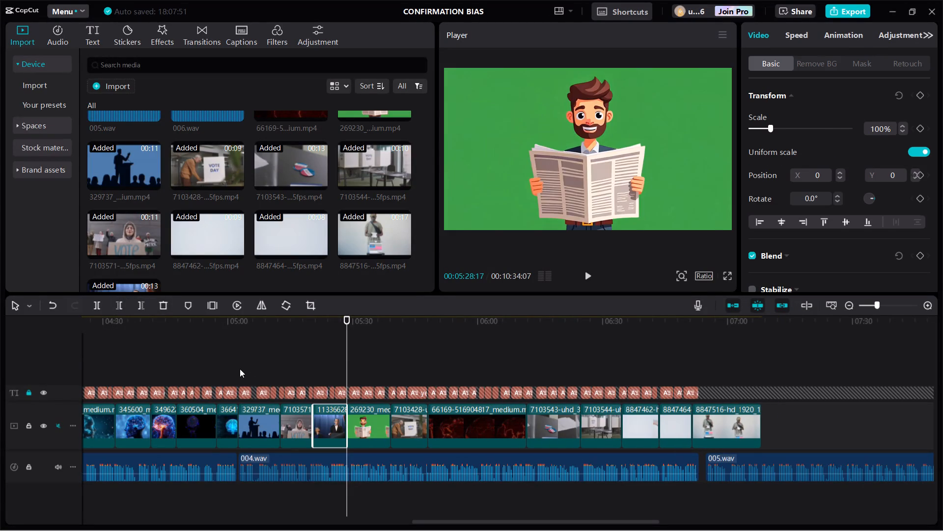
left_click(589, 274)
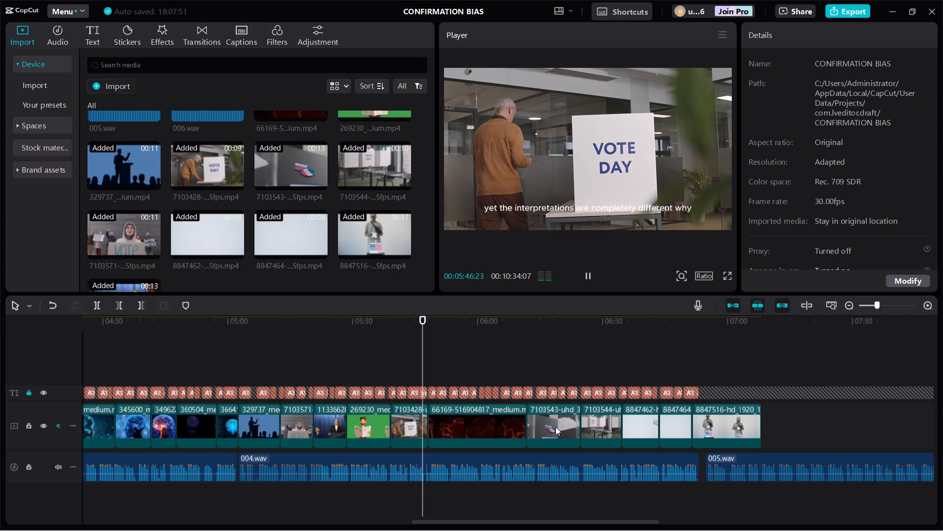
left_click_drag(555, 427, 554, 426)
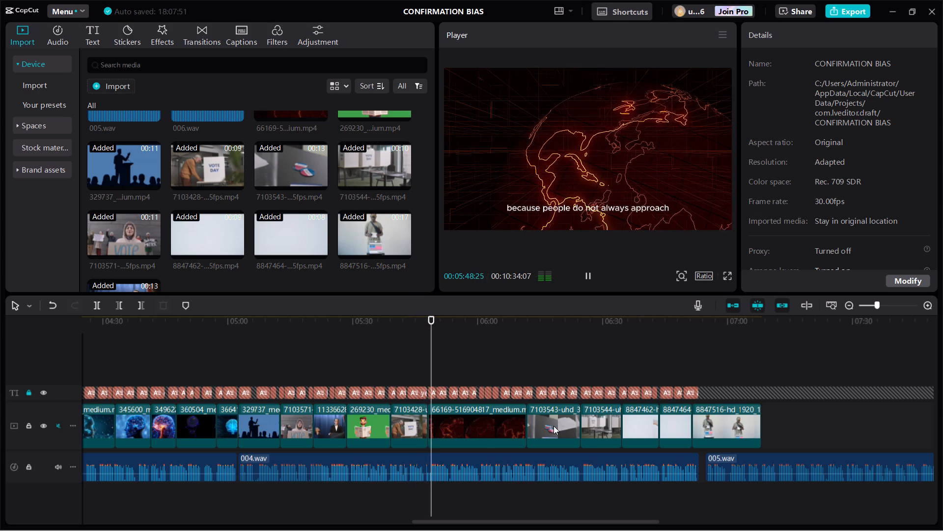
left_click_drag(554, 426, 456, 432)
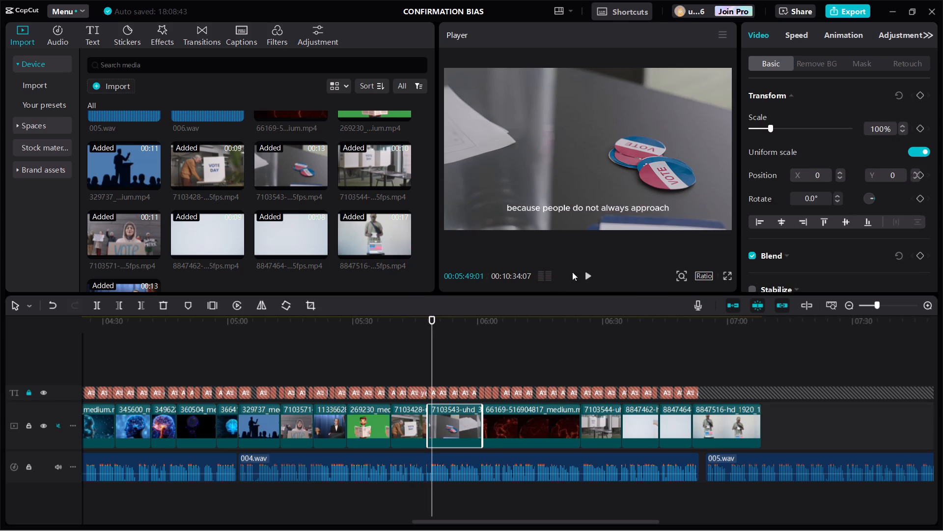
Play clip 7103543 against the narration and trim off its end after 00:05:55:12.
left_click(589, 275)
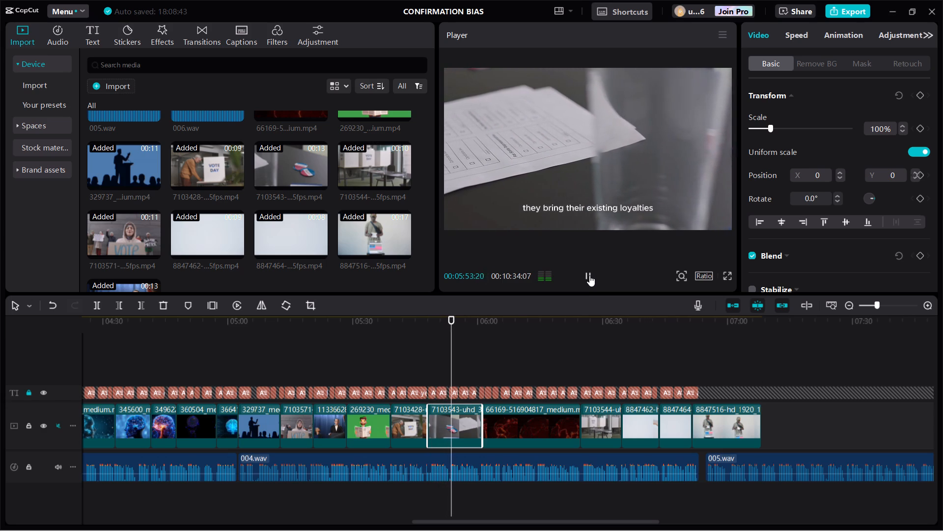
left_click(459, 420)
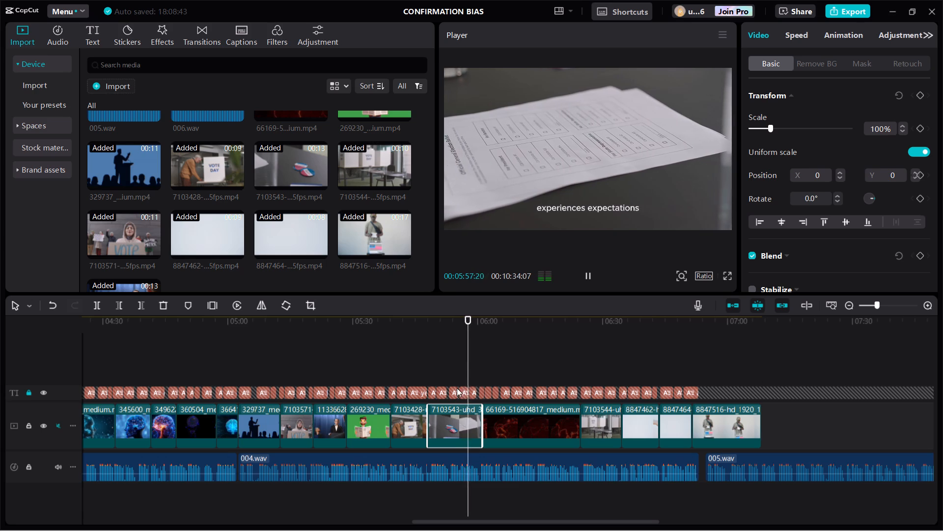
left_click(460, 364)
left_click(466, 427)
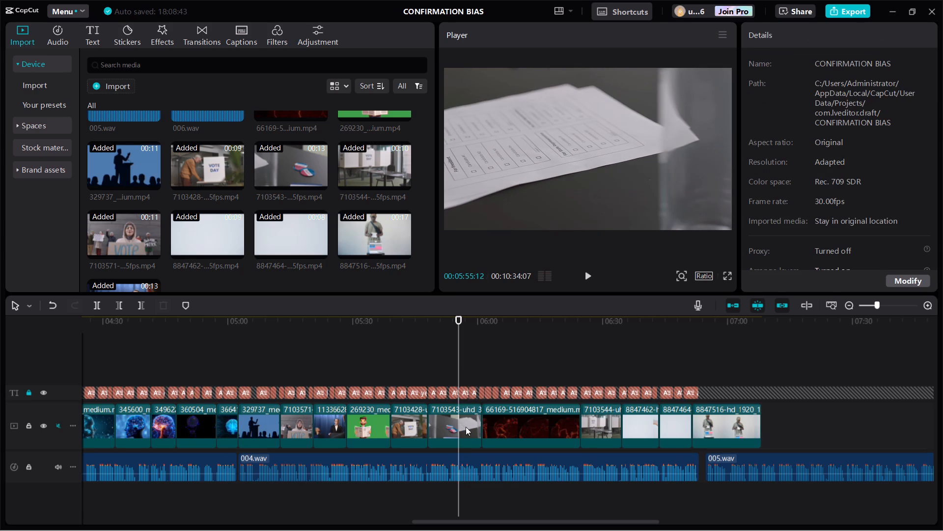
left_click(138, 305)
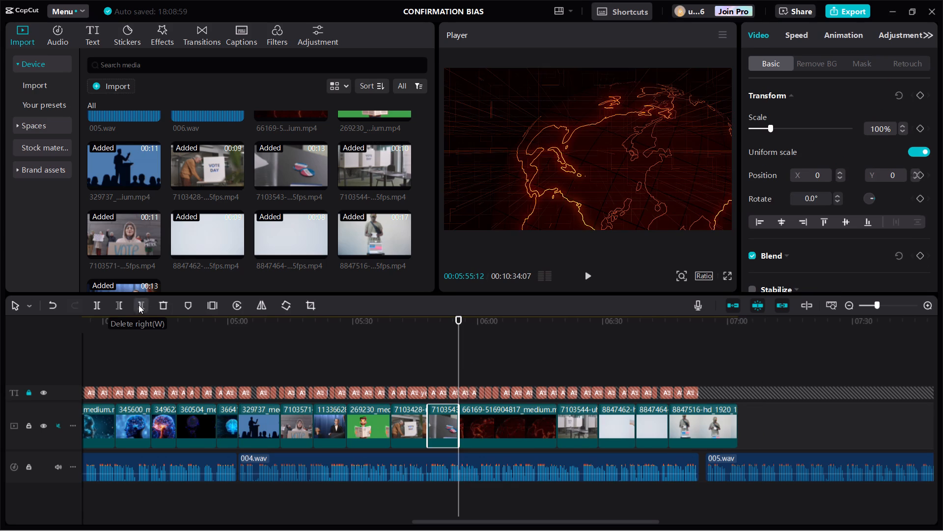
left_click_drag(581, 423, 495, 410)
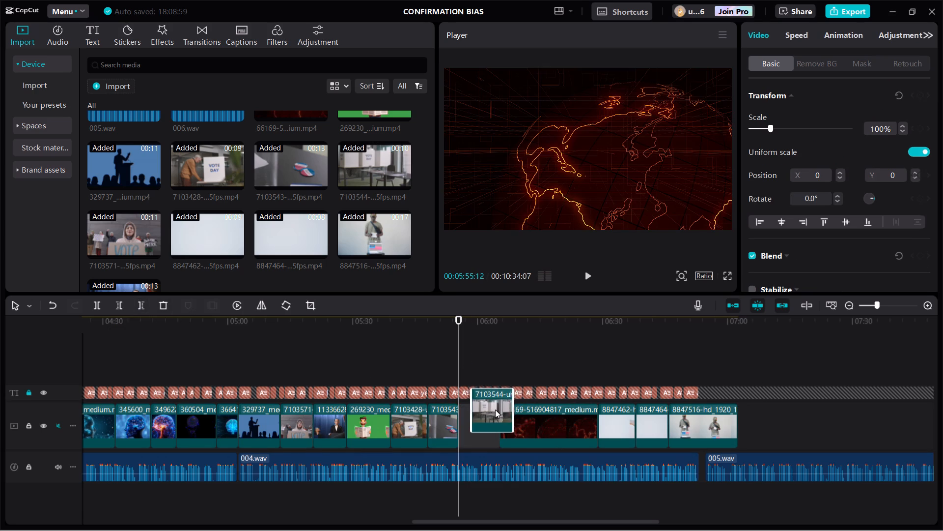
left_click_drag(495, 410, 491, 413)
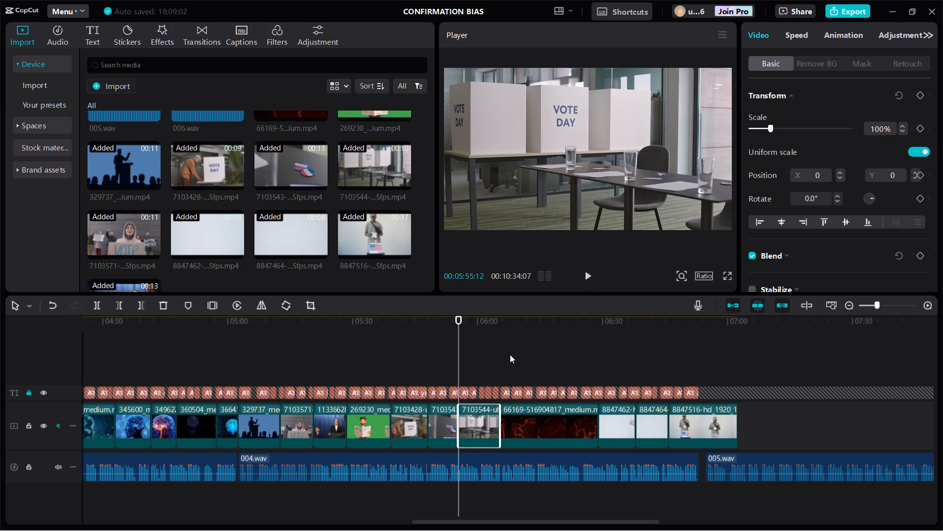
Trim off the end of clip 7103544 after 00:06:03:14.
left_click(489, 362)
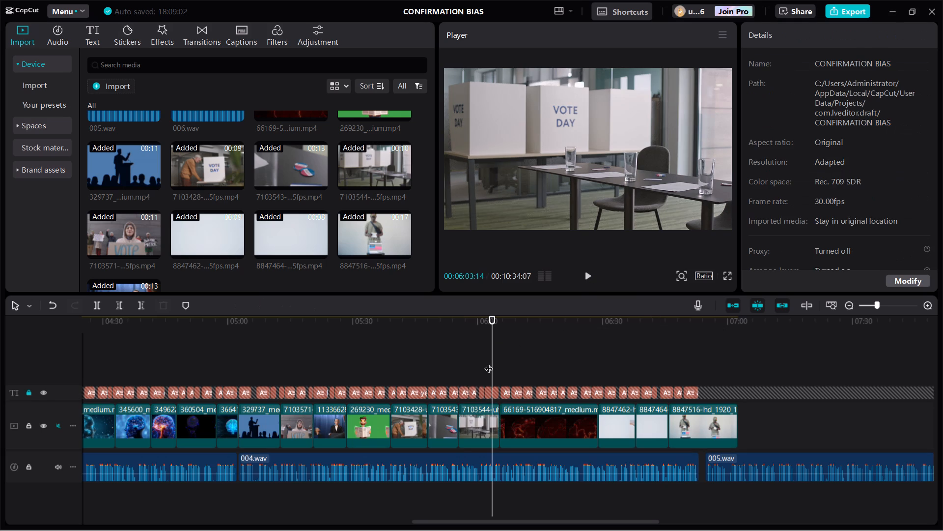
left_click(489, 362)
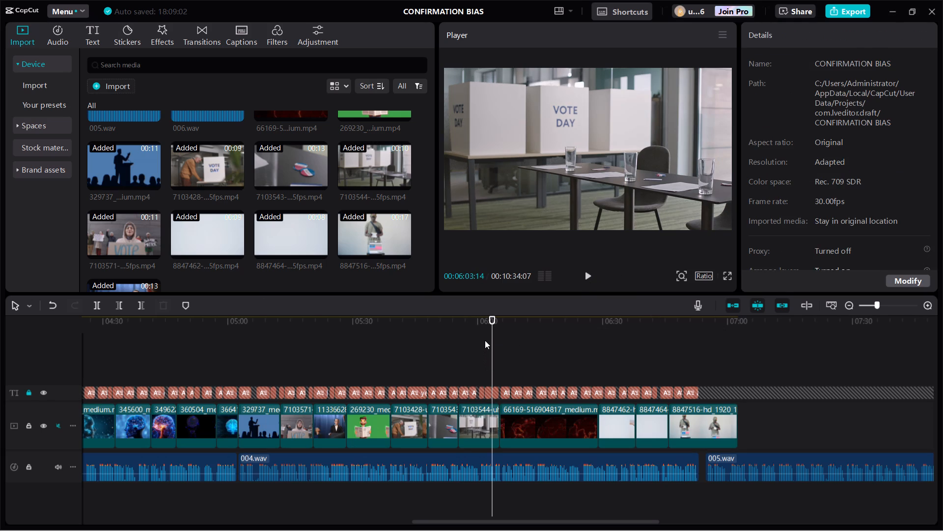
left_click(491, 332)
left_click(482, 428)
left_click(137, 304)
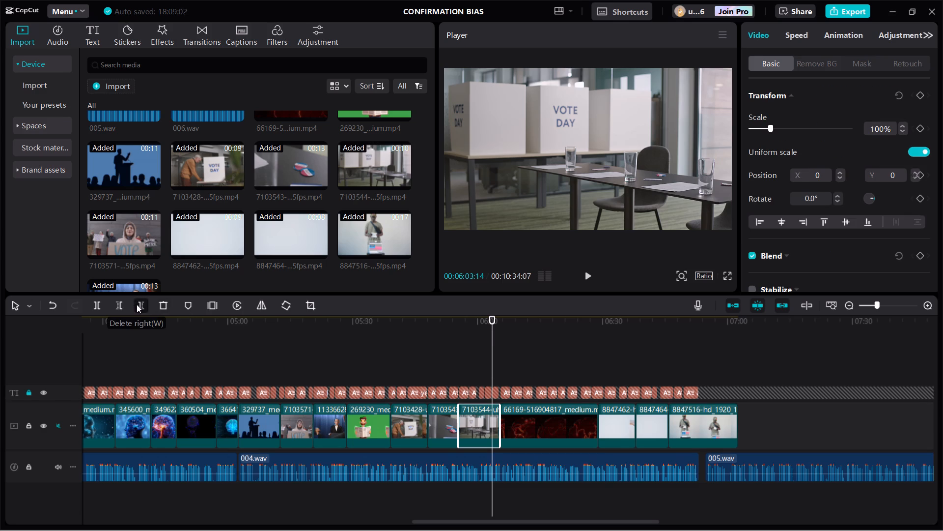
left_click(615, 434)
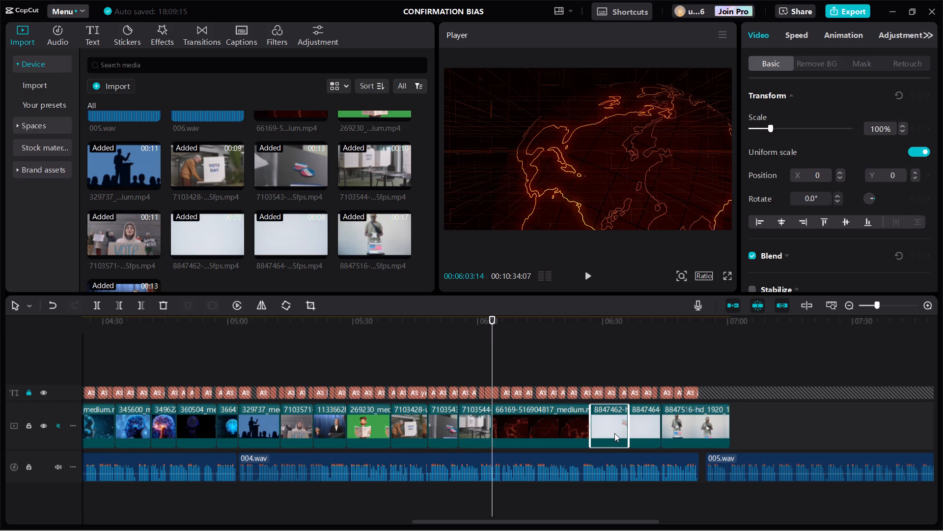
left_click_drag(614, 433, 513, 430)
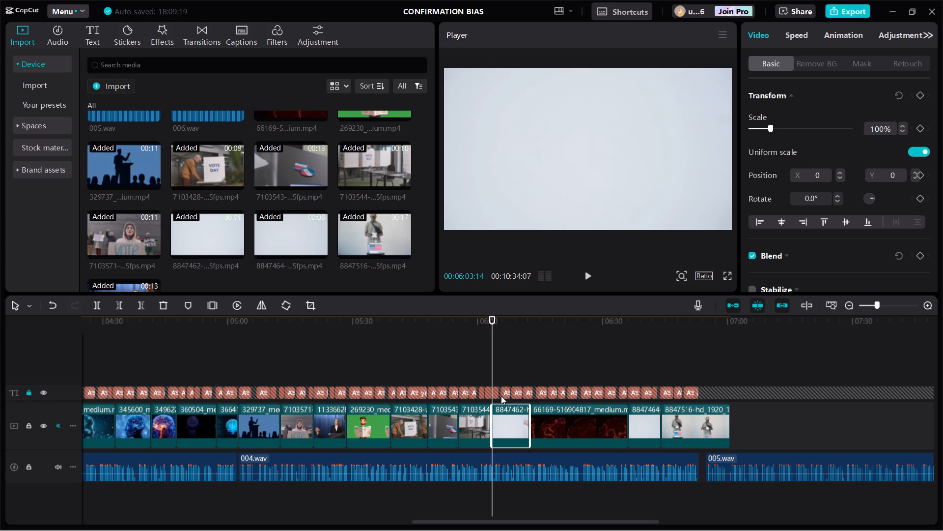
left_click(586, 278)
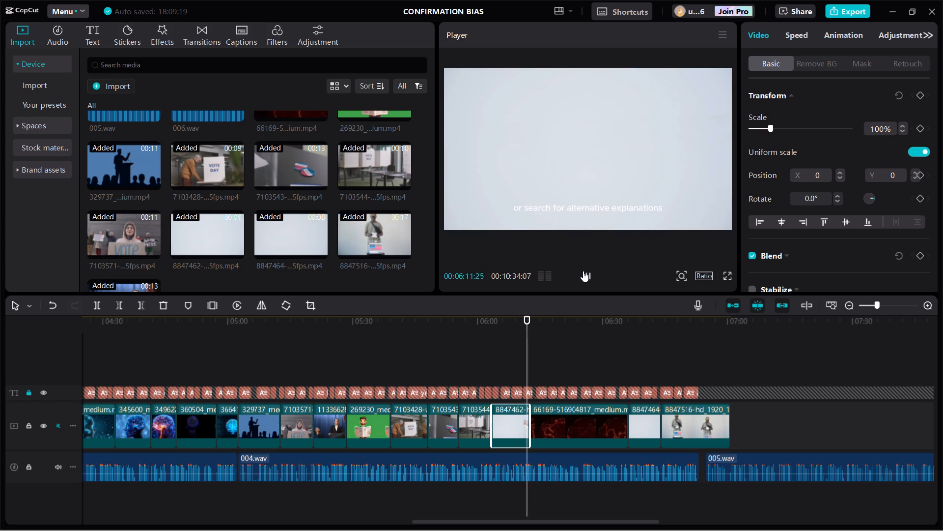
left_click(525, 344)
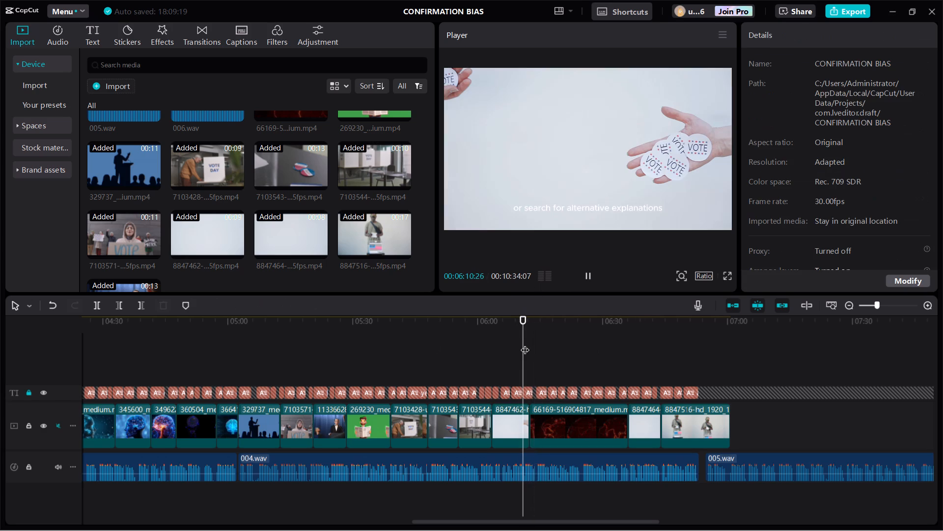
left_click(519, 357)
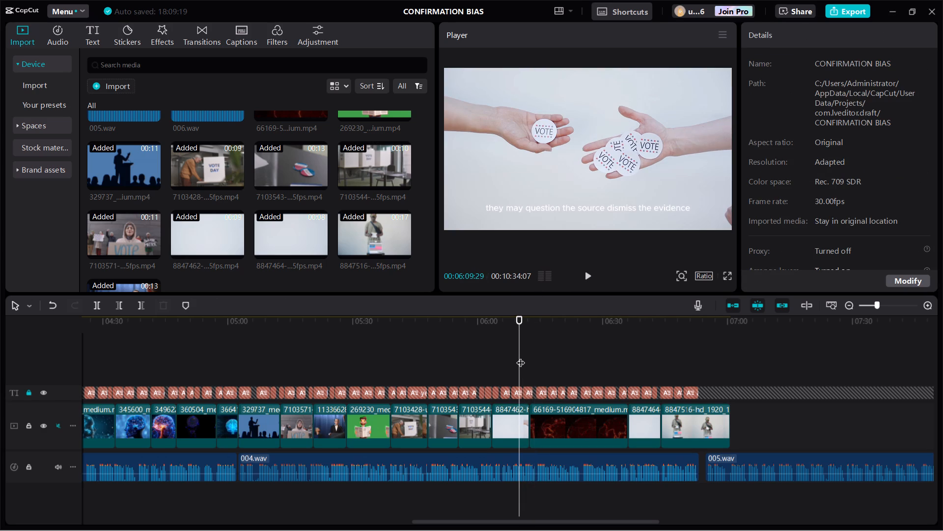
left_click(520, 420)
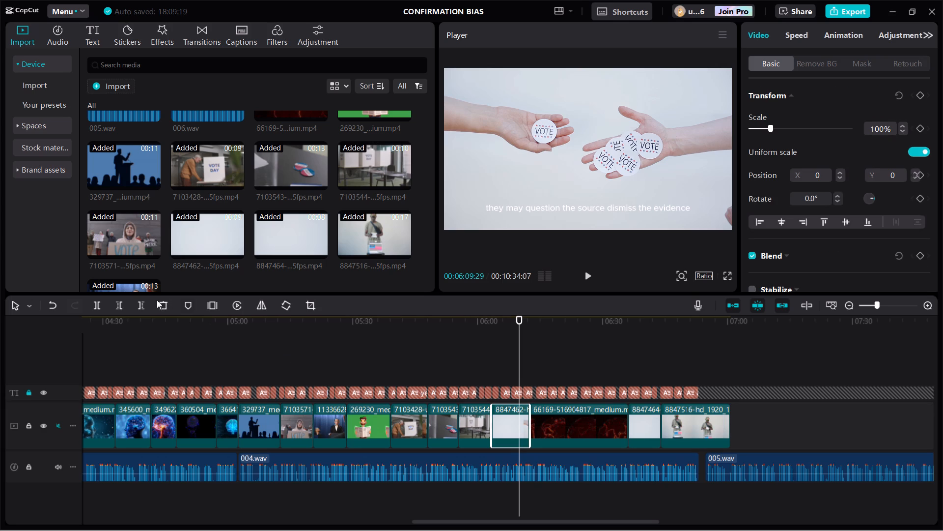
left_click(144, 306)
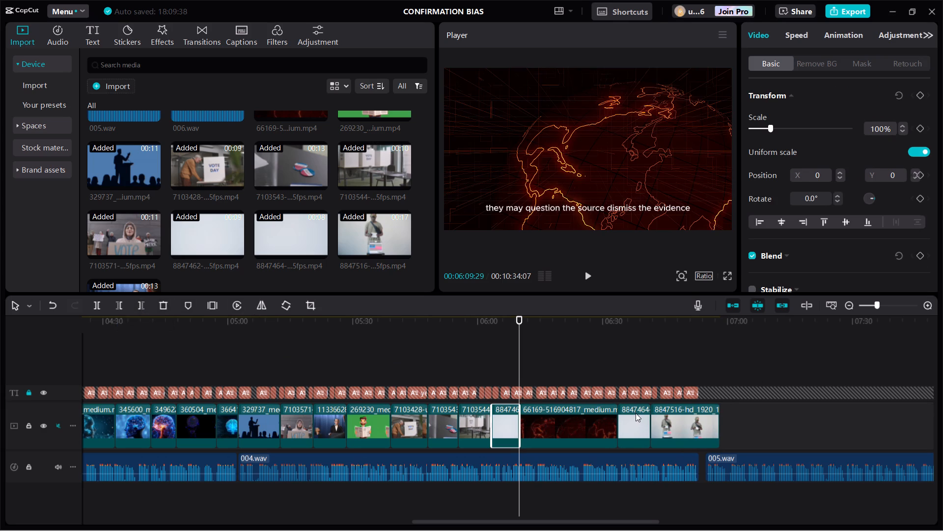
left_click_drag(635, 420, 531, 409)
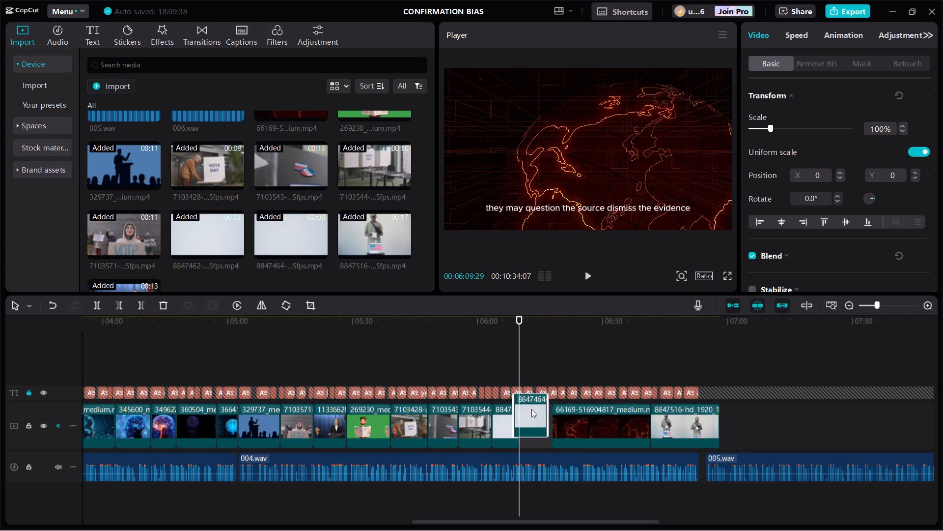
left_click_drag(531, 409, 563, 366)
left_click_drag(651, 444, 564, 427)
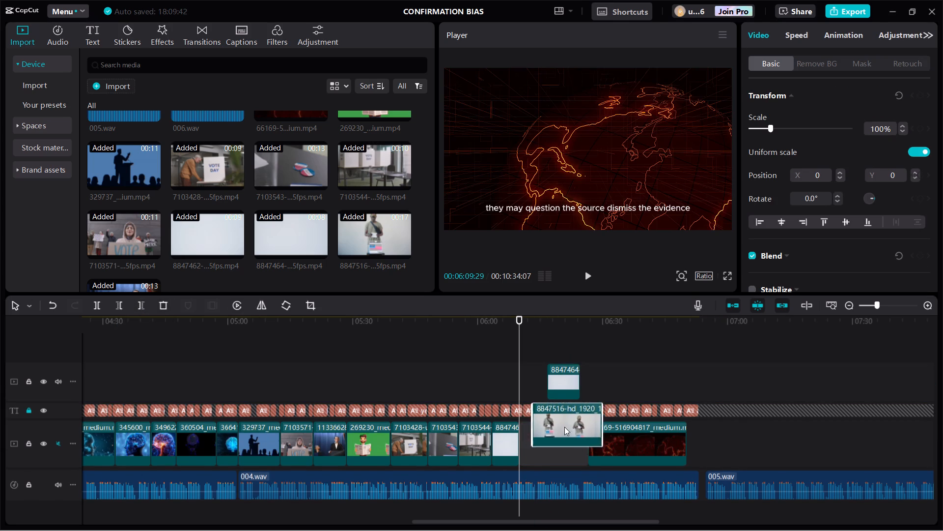
left_click_drag(564, 427, 555, 439)
left_click_drag(558, 393, 589, 439)
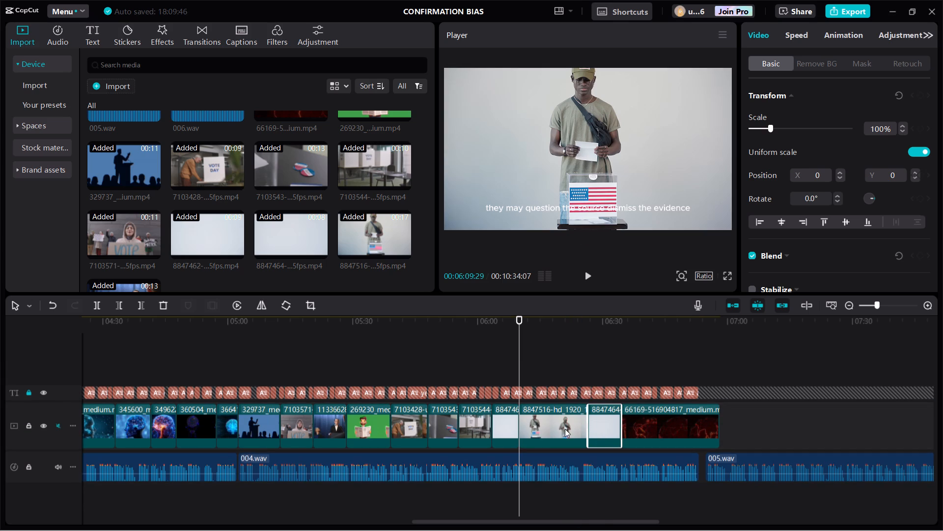
Trim off the end of the ballot-casting clip 8847516 after 00:06:19:04.
left_click(546, 361)
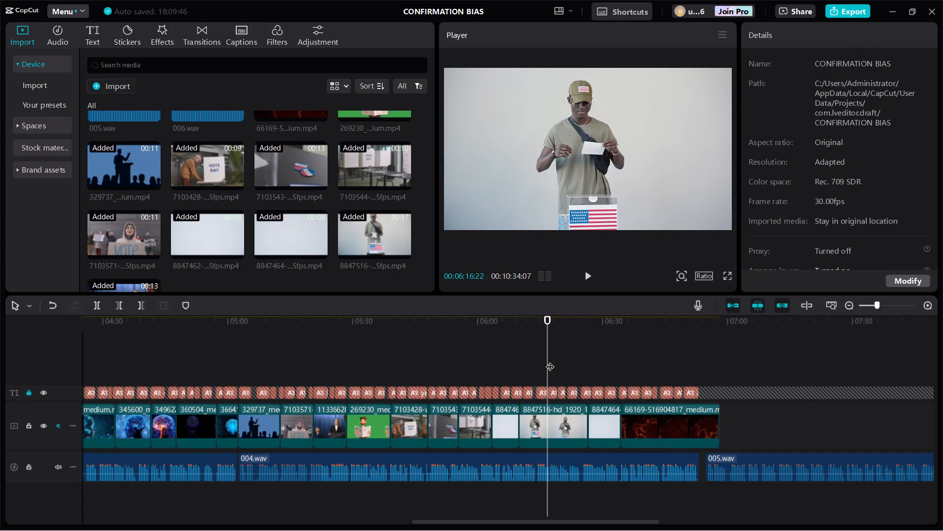
left_click(550, 360)
left_click(557, 355)
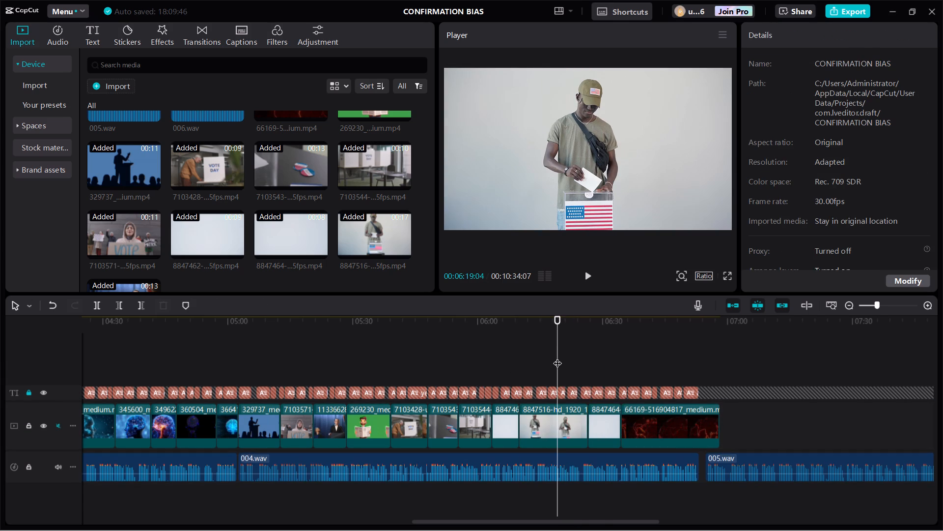
left_click(567, 427)
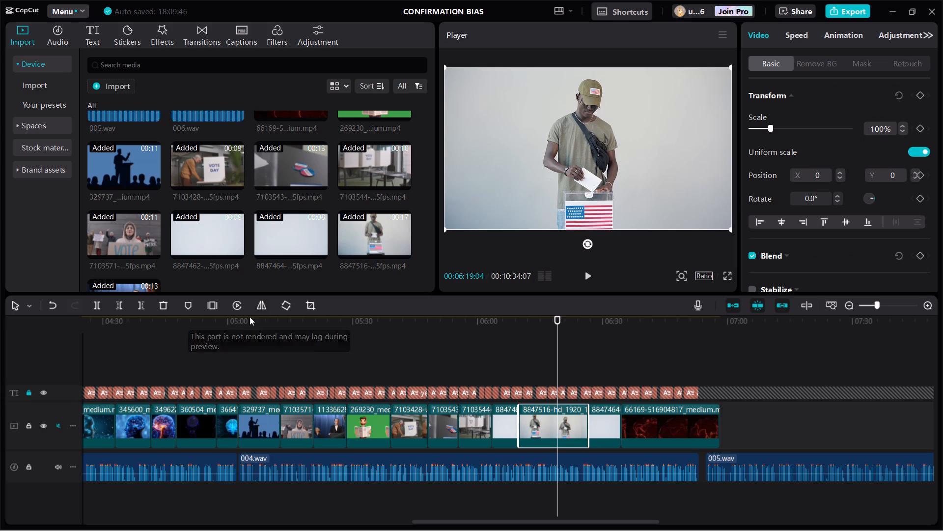
left_click(141, 308)
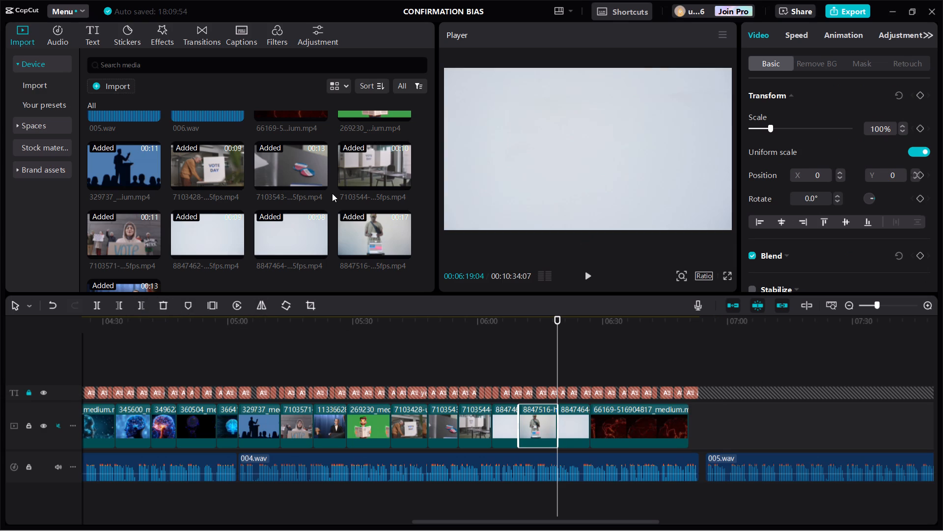
Look through the project media and the DANNING folder for further footage to use.
scroll(335, 190, "up", 1)
scroll(336, 193, "down", 2)
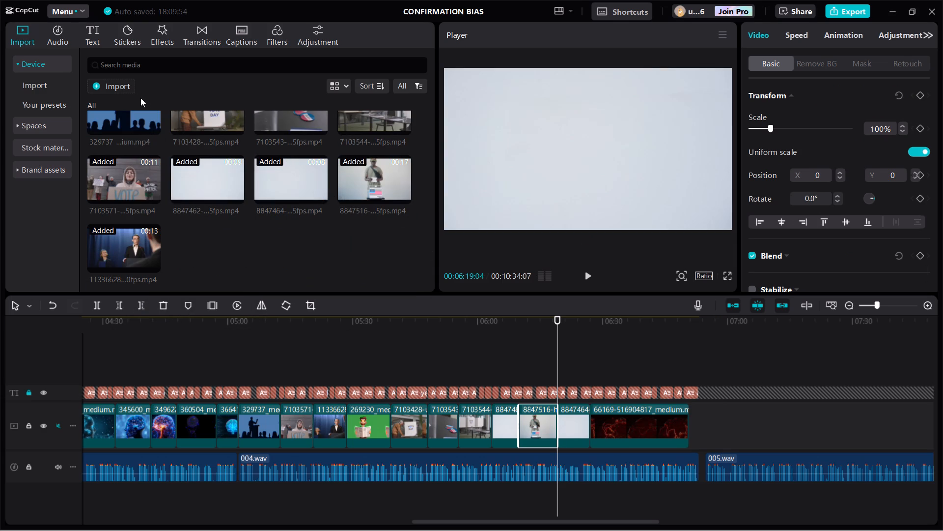
left_click(107, 82)
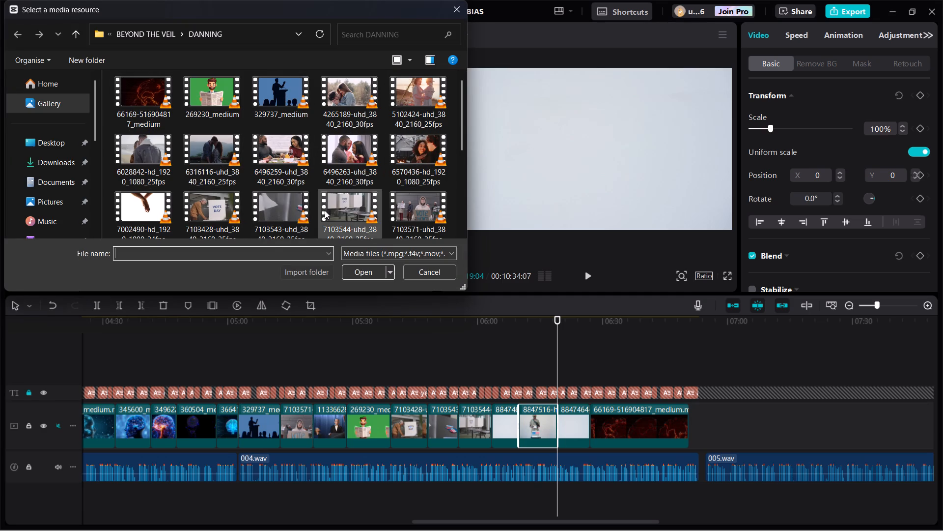
left_click(463, 232)
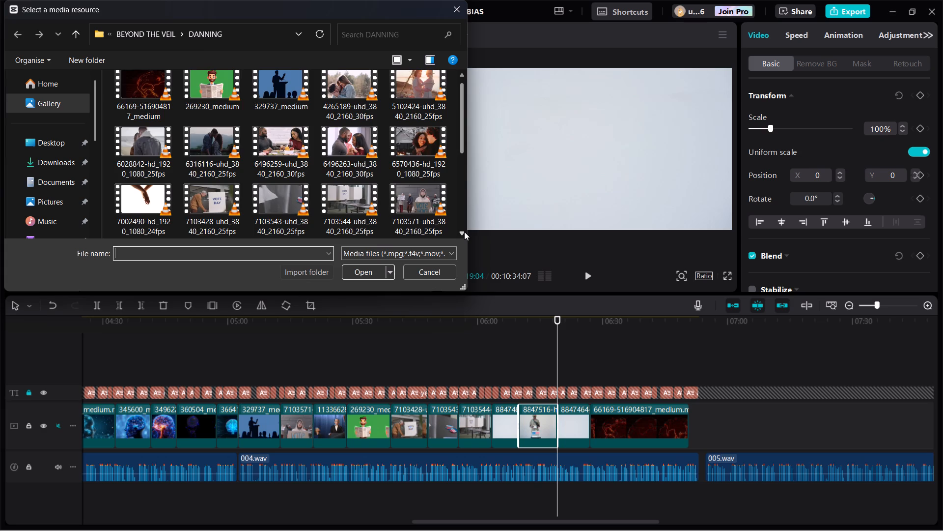
left_click(464, 232)
left_click(464, 232)
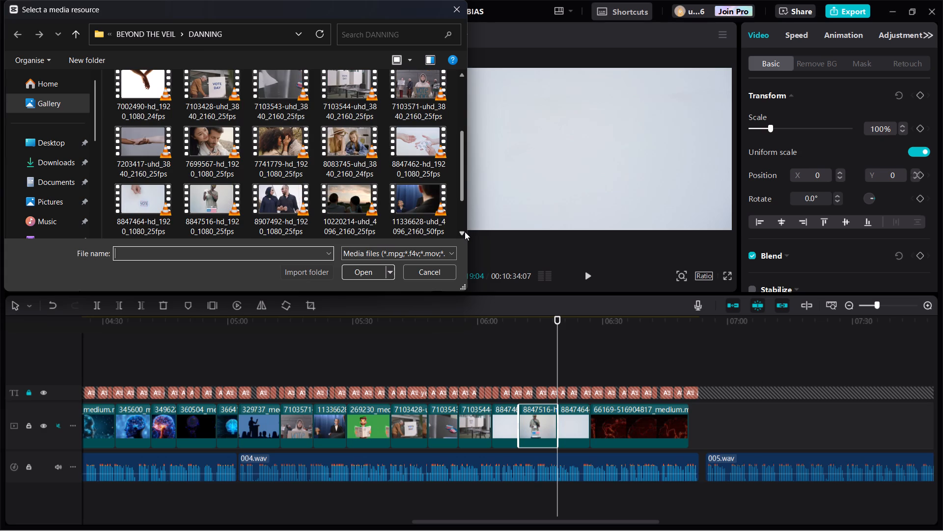
left_click(465, 232)
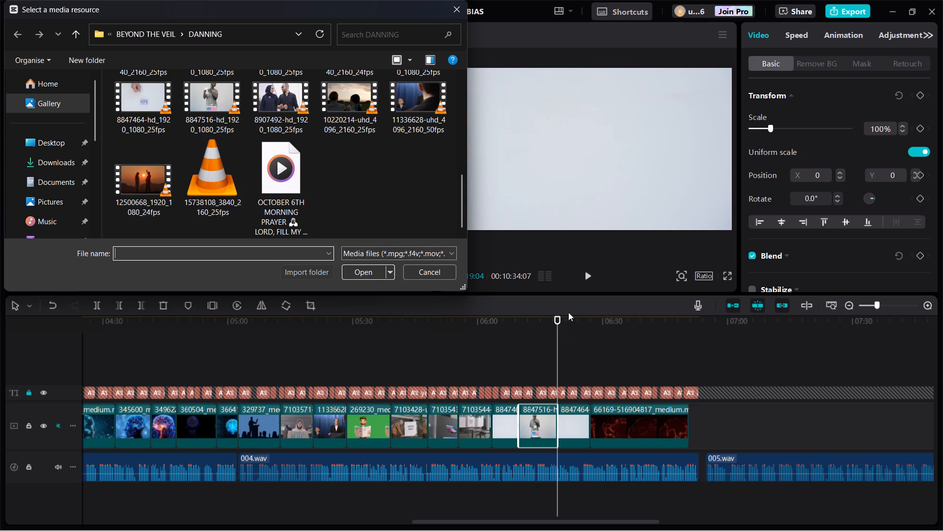
left_click(589, 276)
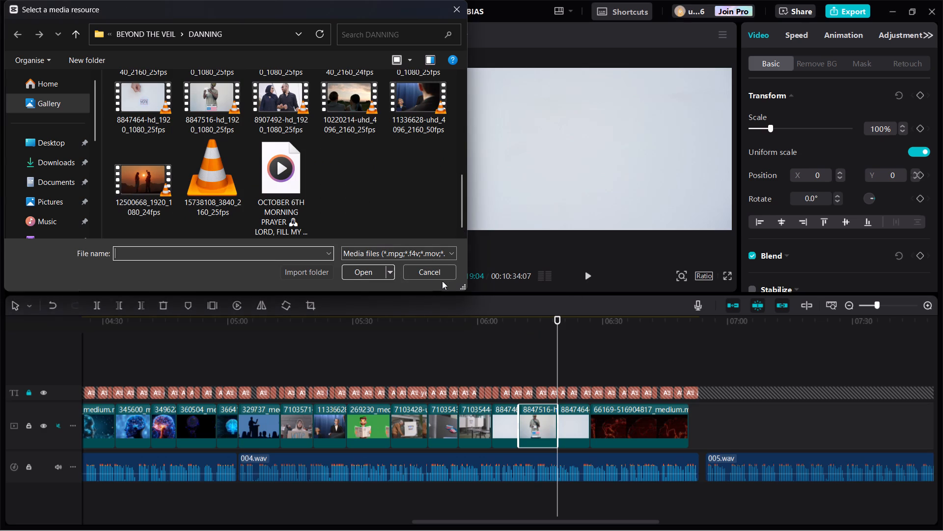
left_click(434, 277)
left_click(585, 278)
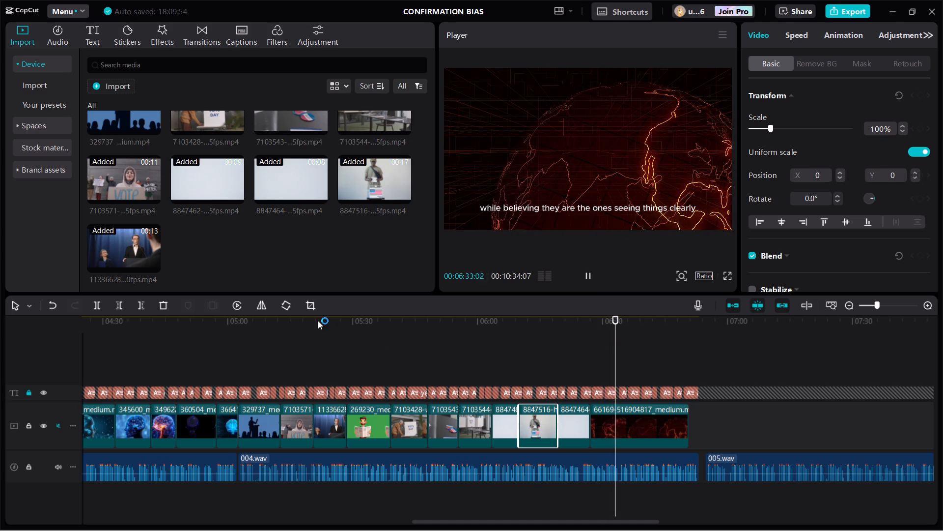
scroll(284, 273, "up", 2)
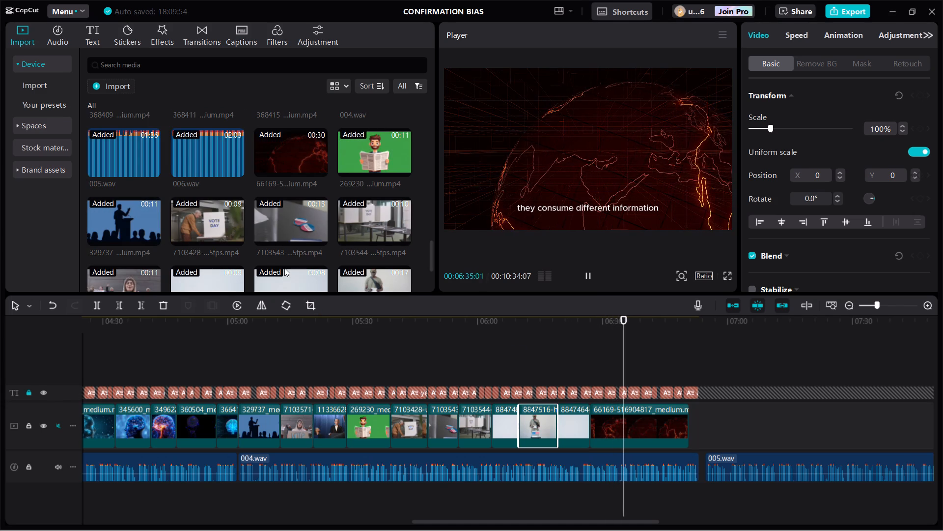
scroll(284, 267, "down", 2)
scroll(63, 180, "up", 2)
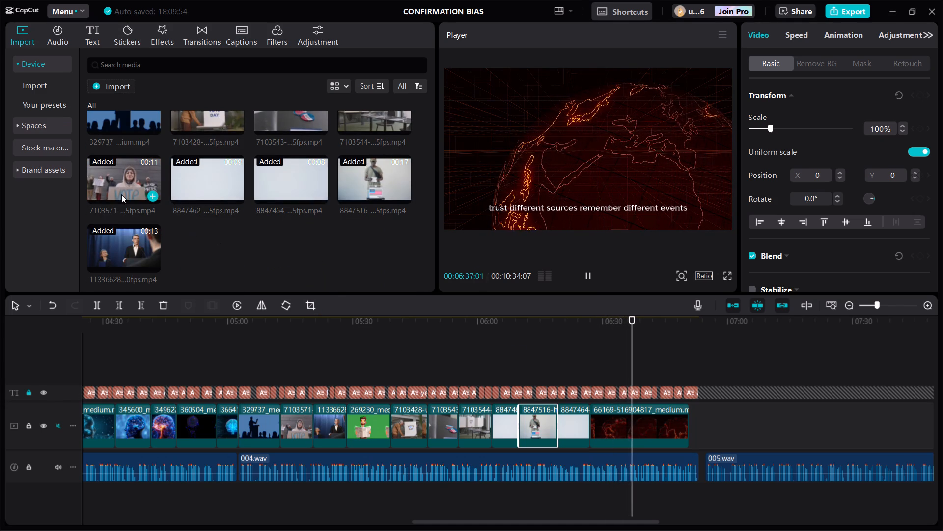
scroll(121, 194, "up", 6)
scroll(172, 205, "down", 2)
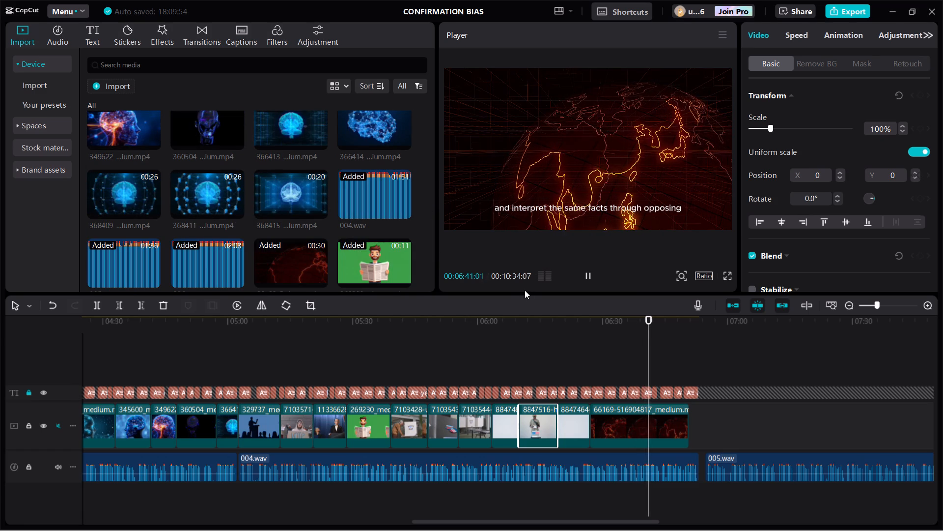
left_click(611, 429)
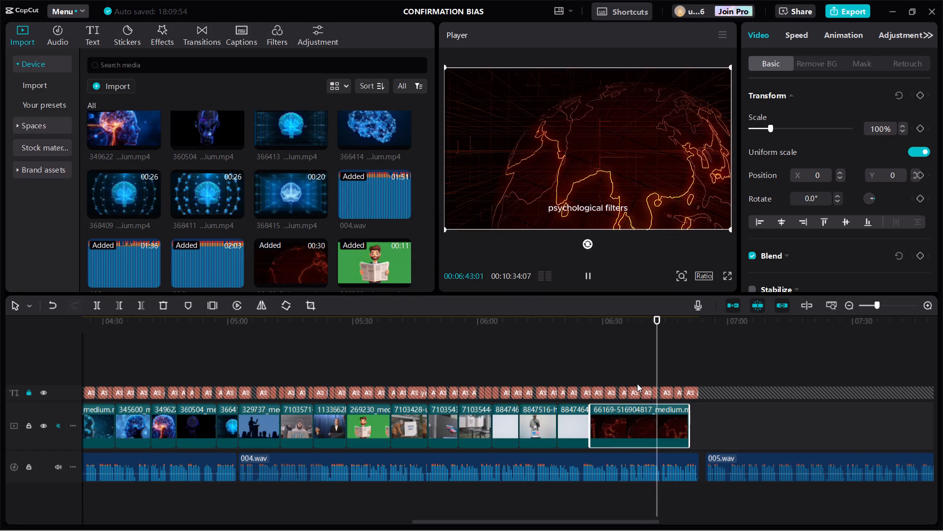
left_click(639, 366)
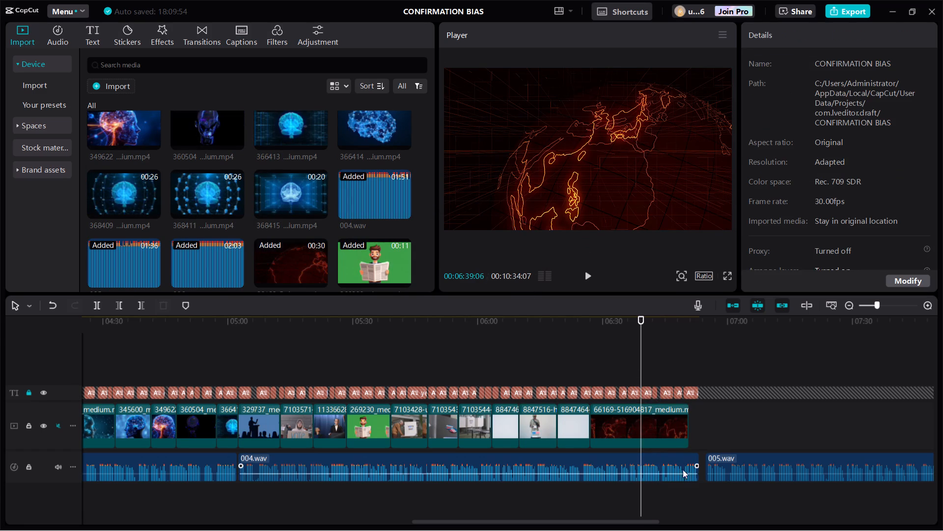
left_click(667, 432)
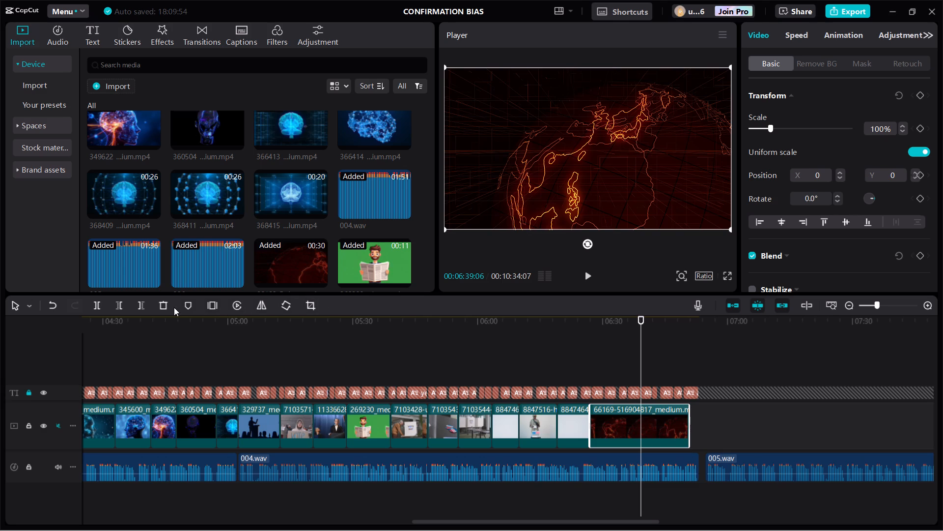
left_click(140, 305)
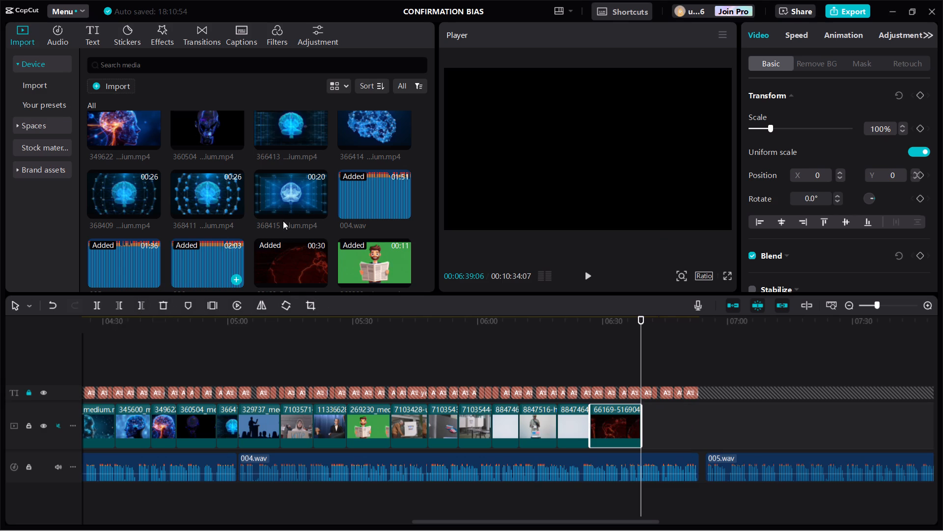
left_click(318, 208)
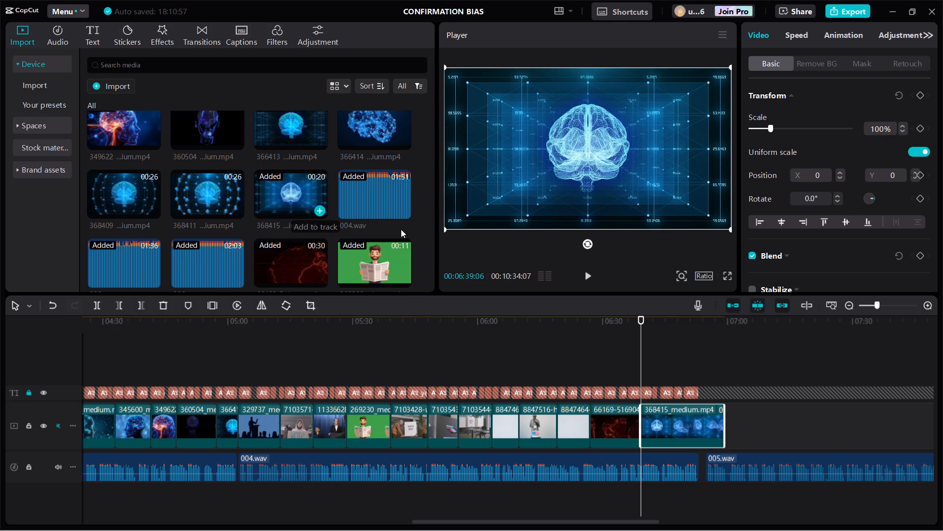
left_click_drag(640, 346, 686, 352)
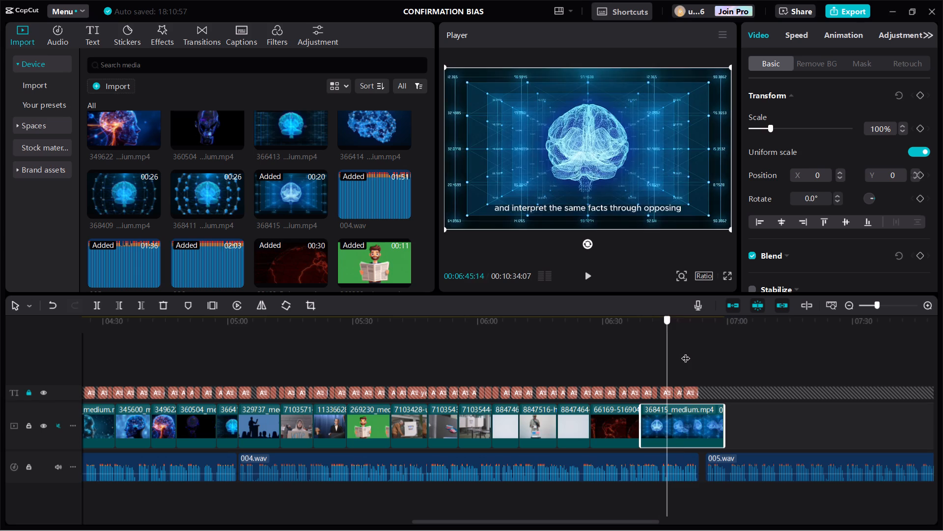
left_click_drag(686, 352, 704, 352)
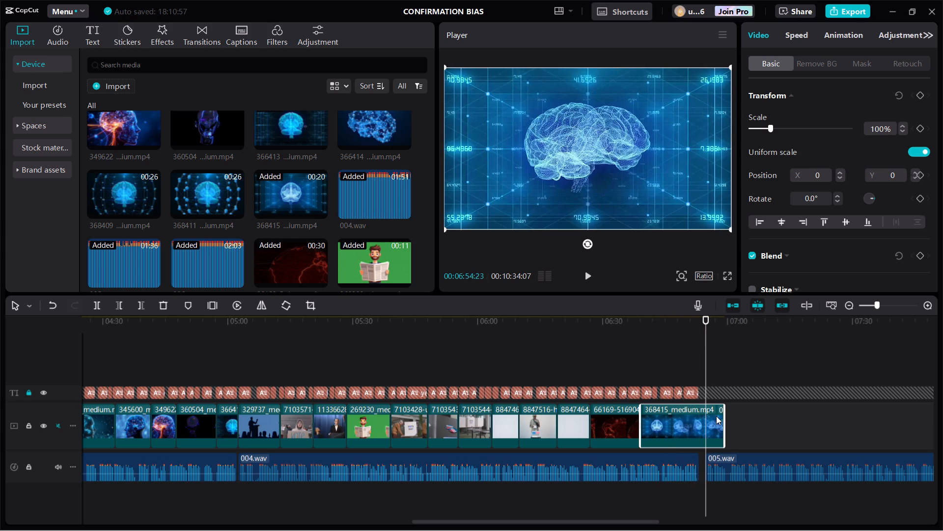
left_click(716, 421)
double_click(926, 301)
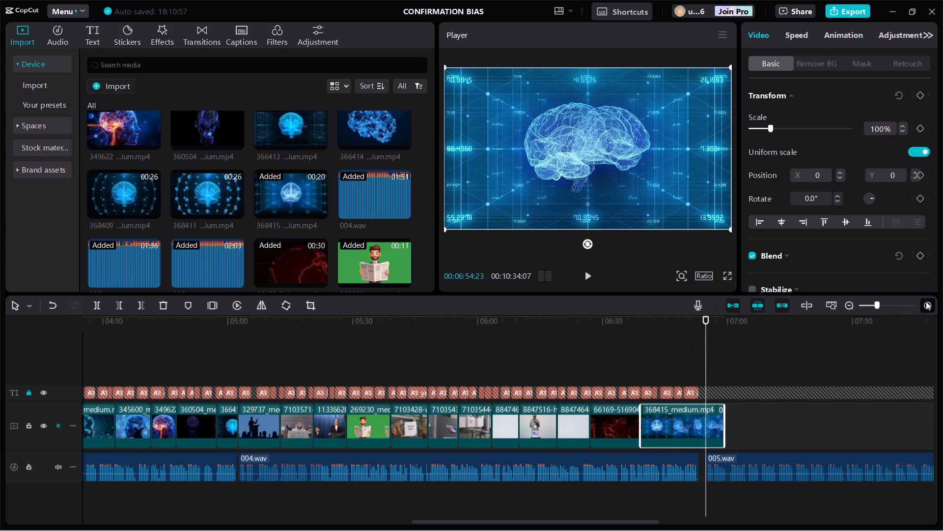
left_click(926, 301)
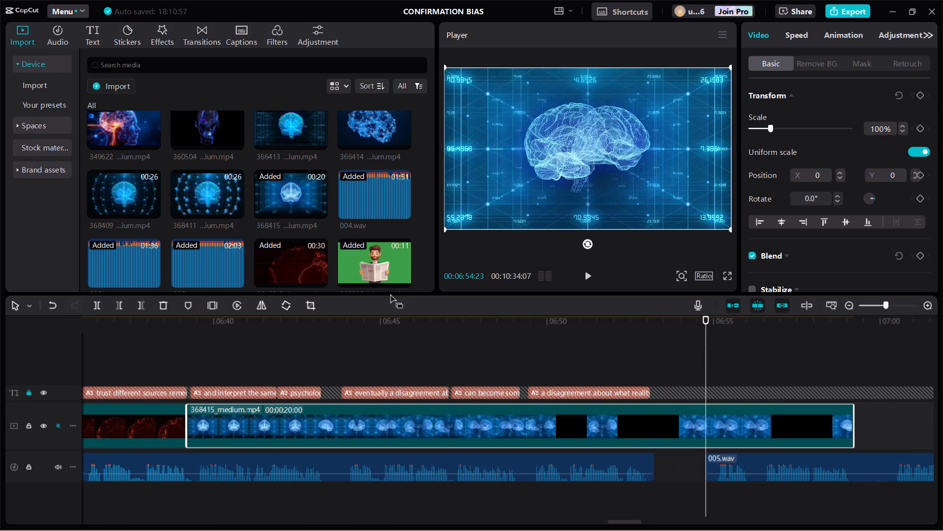
left_click(143, 303)
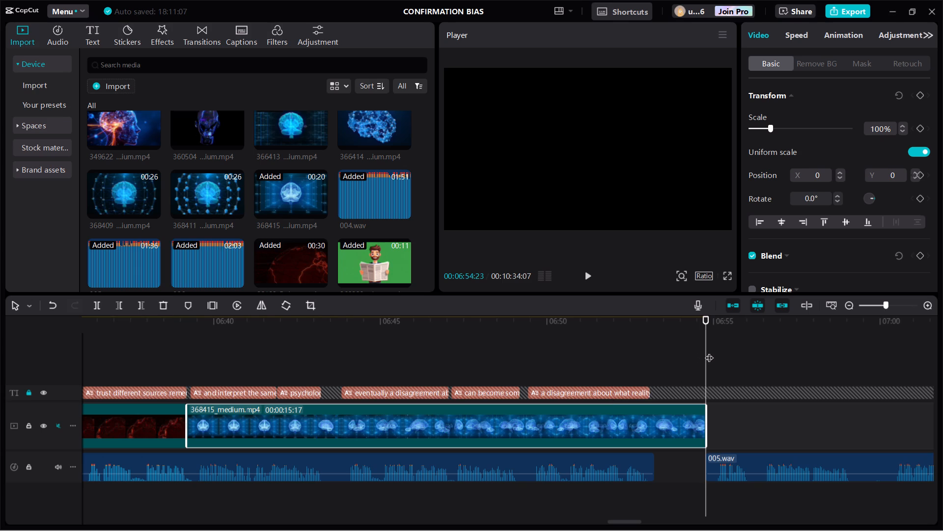
Move 005.wav earlier on the audio track so it starts at 00:06:53:10, shortly after the preceding narration ends.
left_click_drag(708, 352, 317, 399)
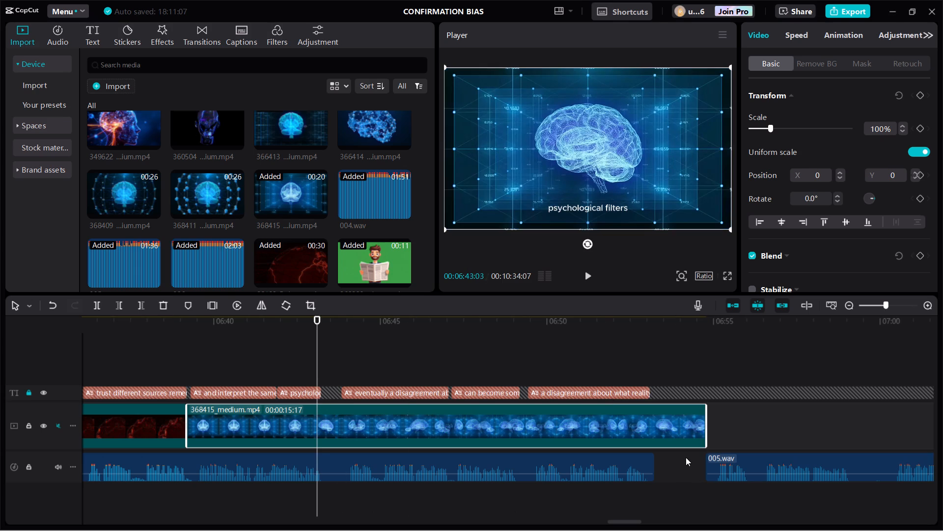
left_click(654, 369)
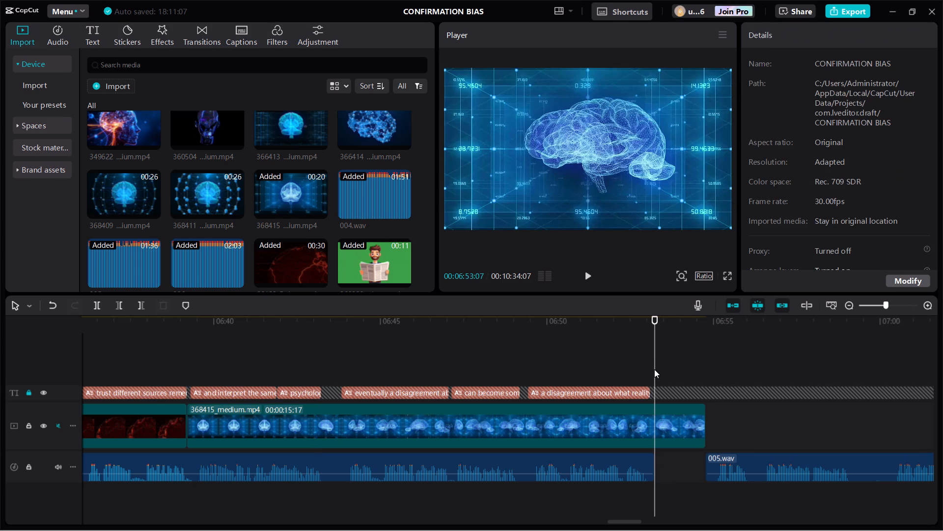
left_click(671, 363)
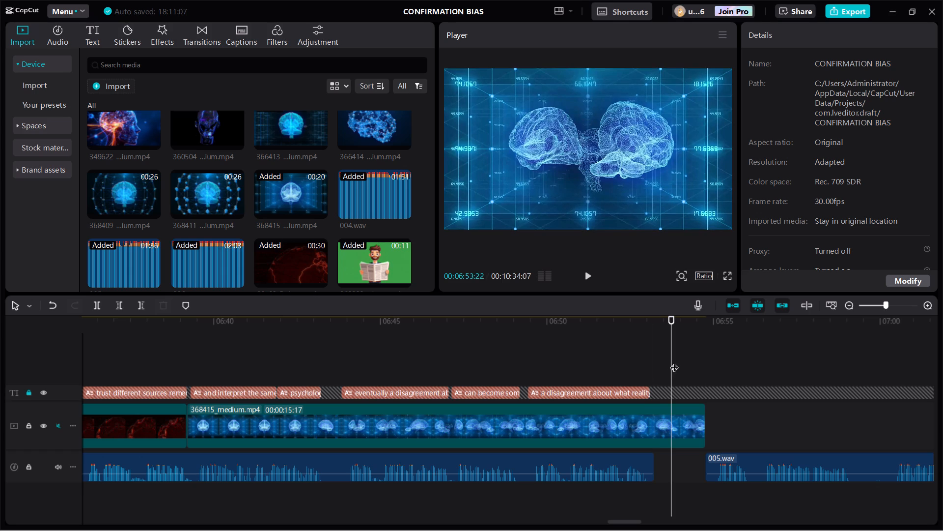
left_click(678, 358)
left_click(682, 356)
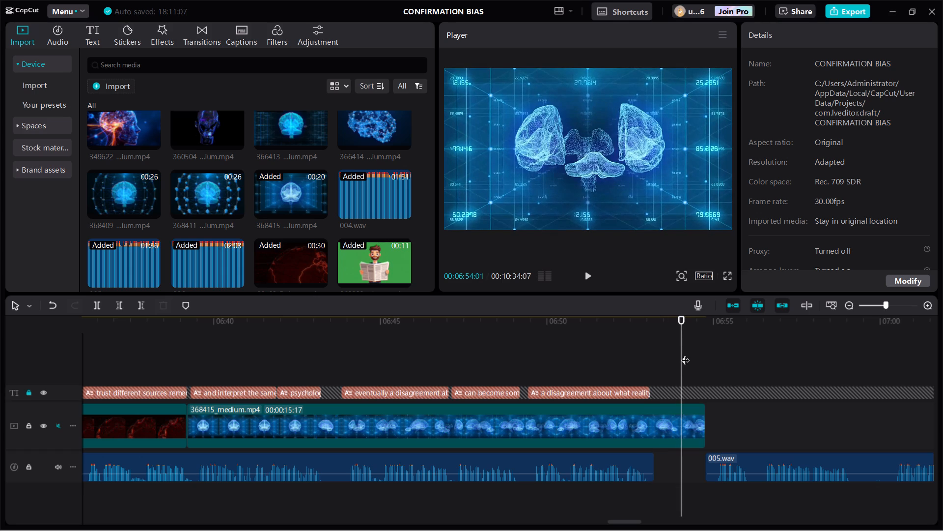
left_click(674, 356)
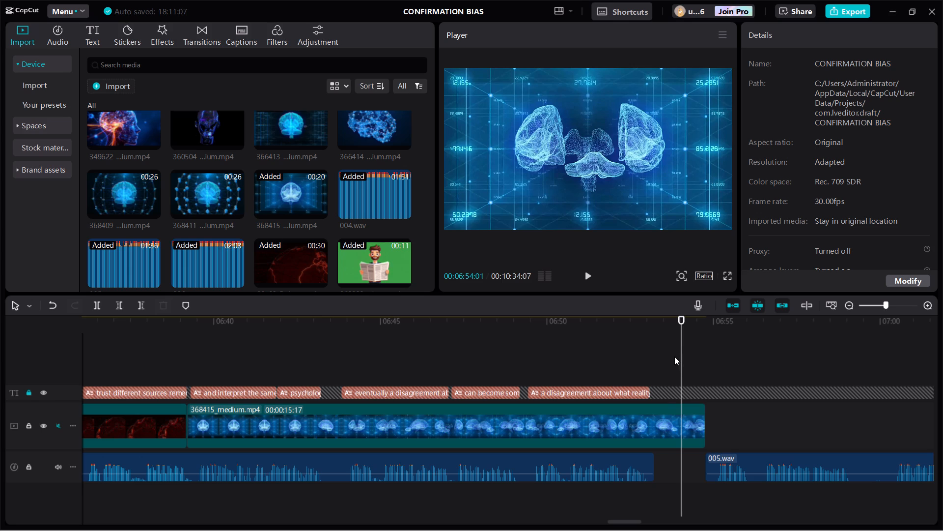
left_click(672, 358)
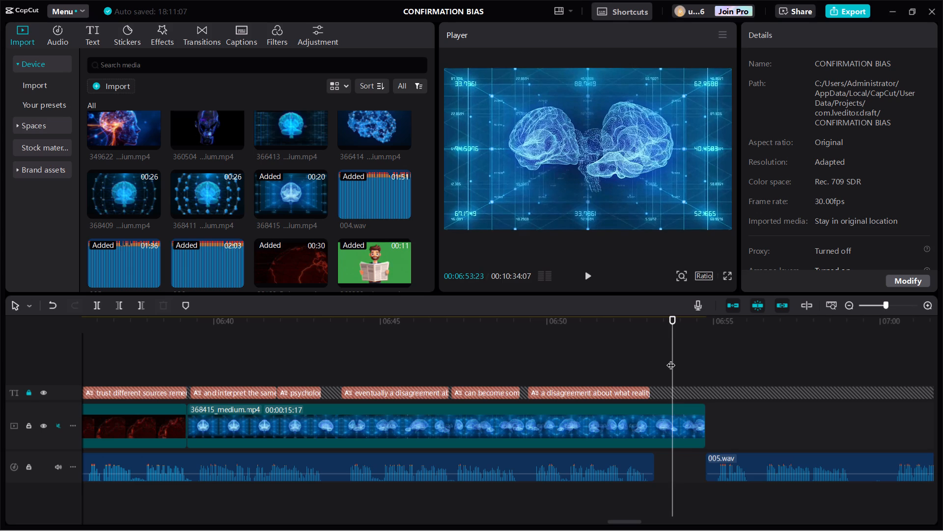
left_click(667, 361)
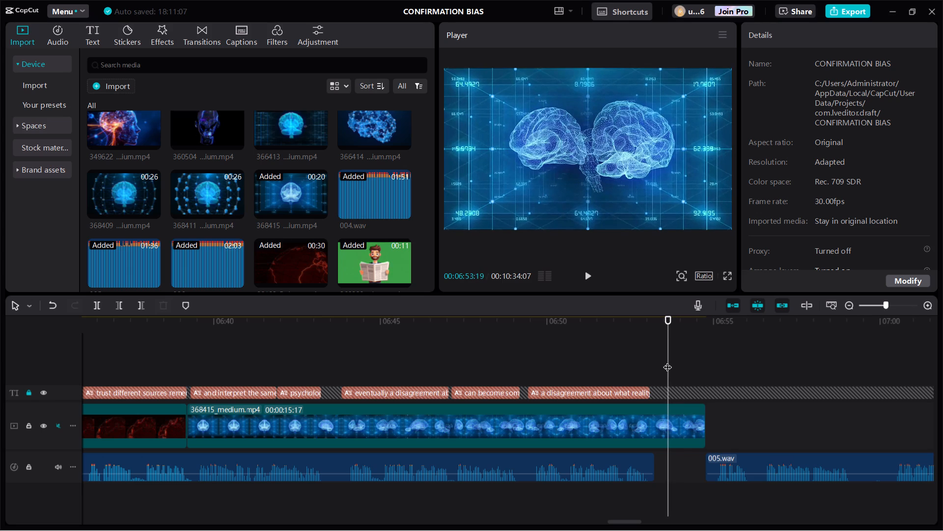
left_click(660, 364)
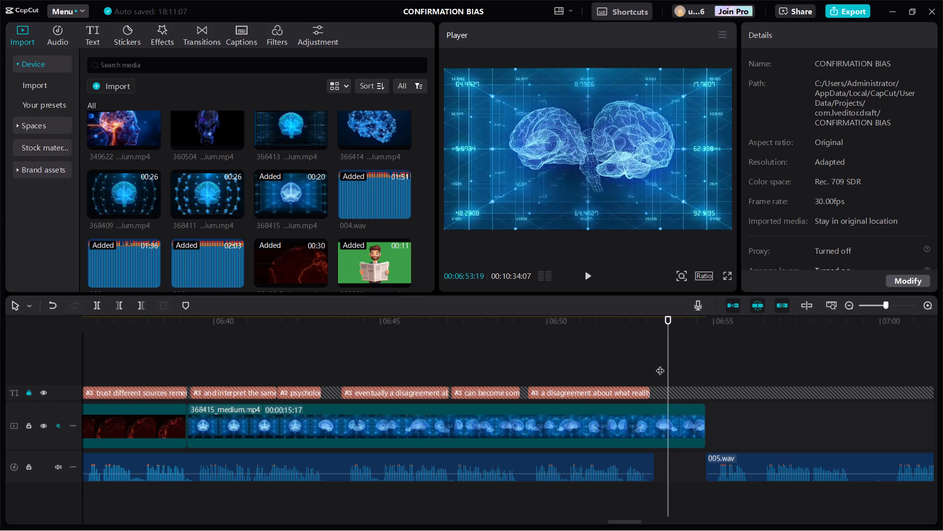
left_click(660, 364)
left_click(658, 364)
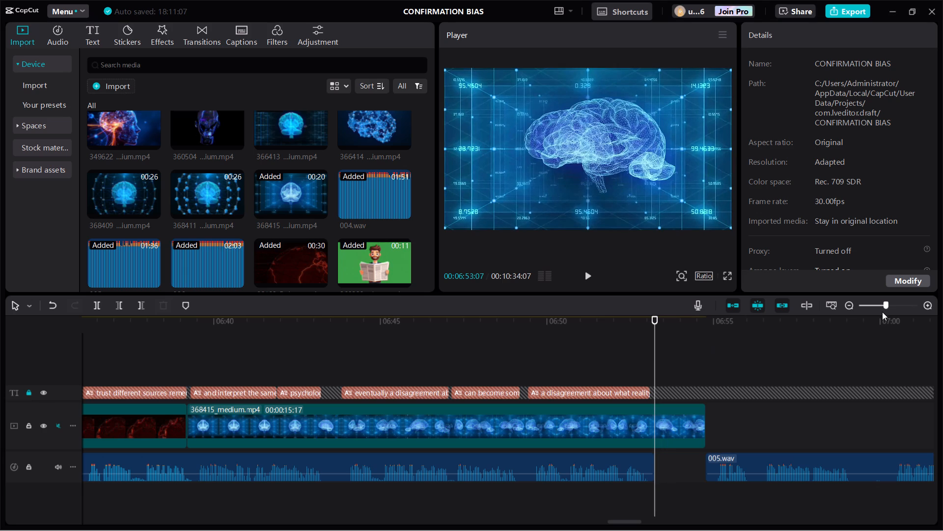
double_click(926, 304)
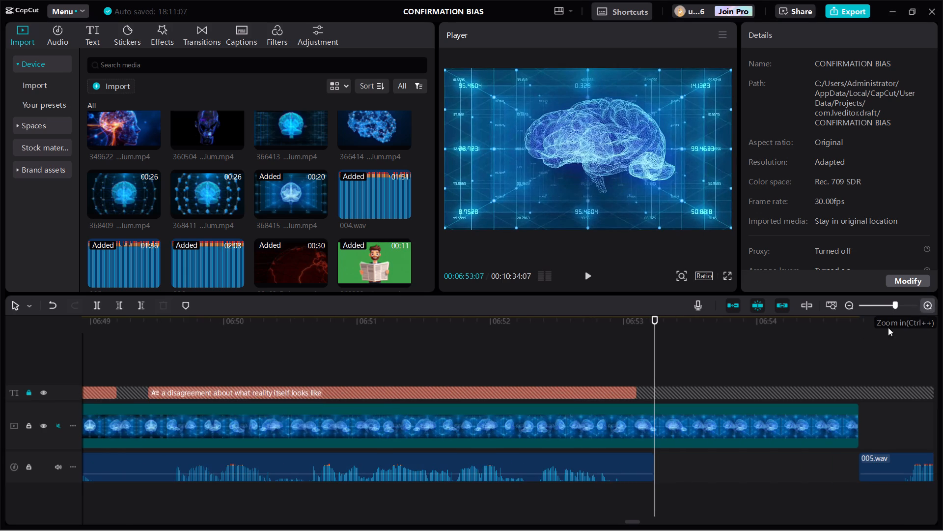
left_click(684, 342)
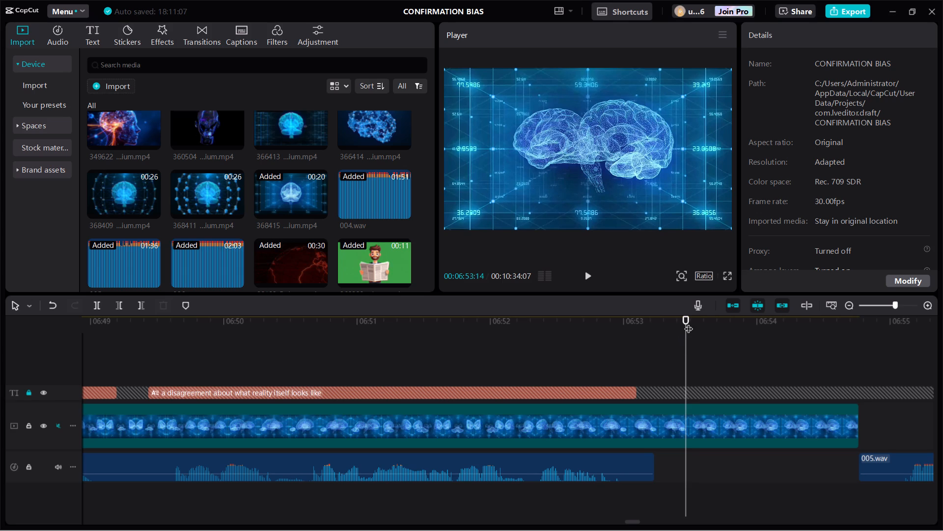
left_click(689, 323)
left_click(650, 339)
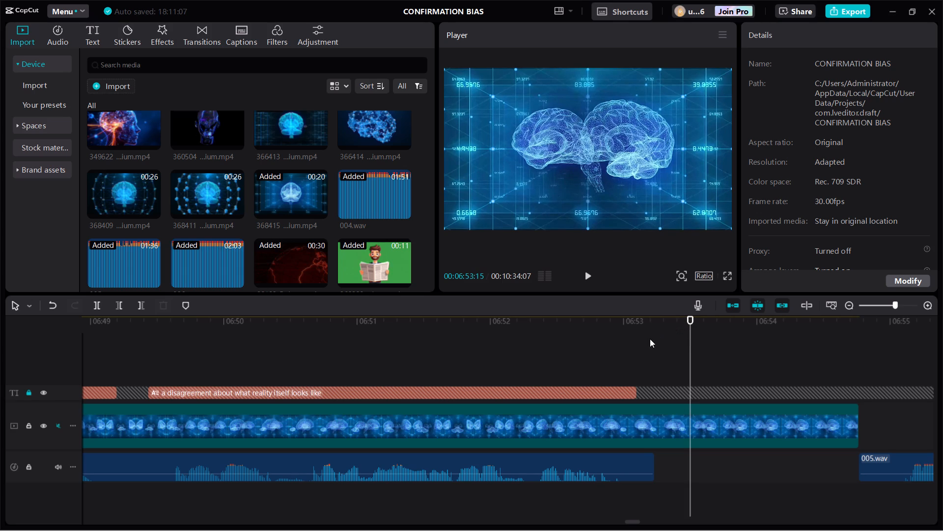
left_click(658, 336)
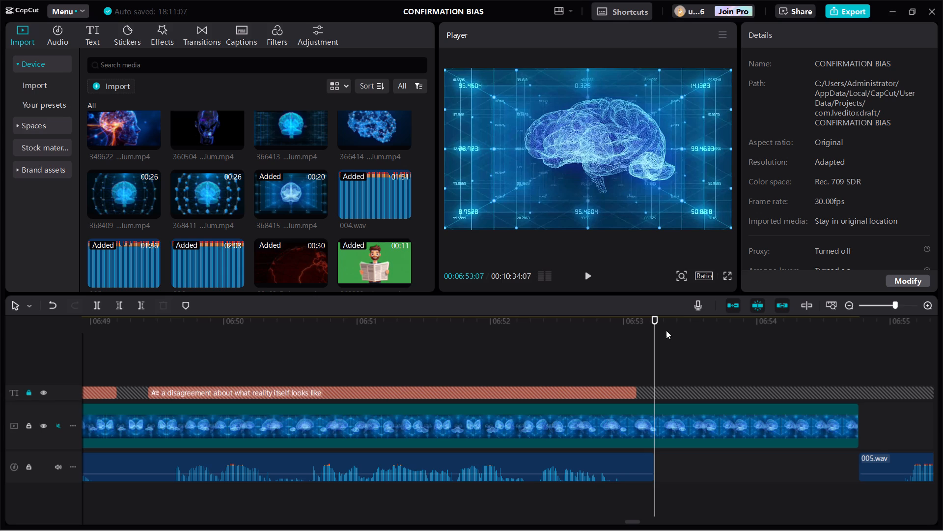
left_click(688, 319)
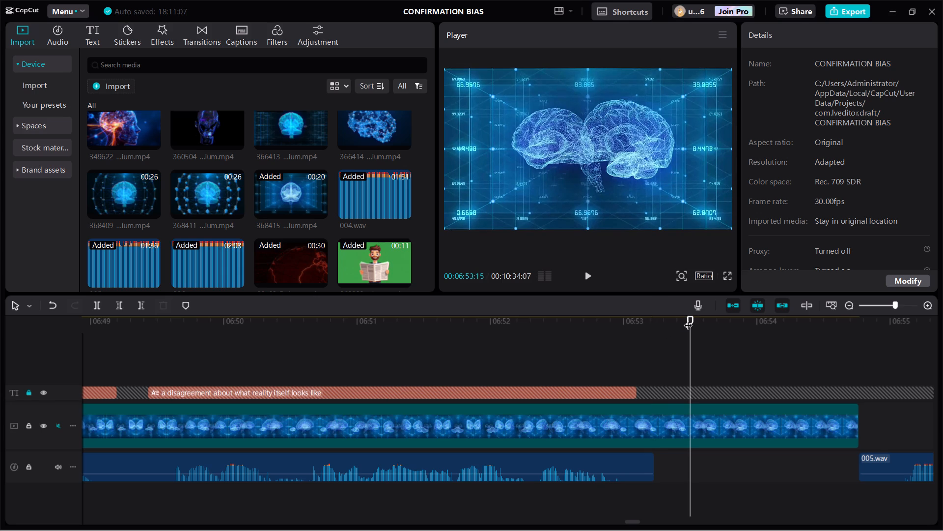
left_click(675, 324)
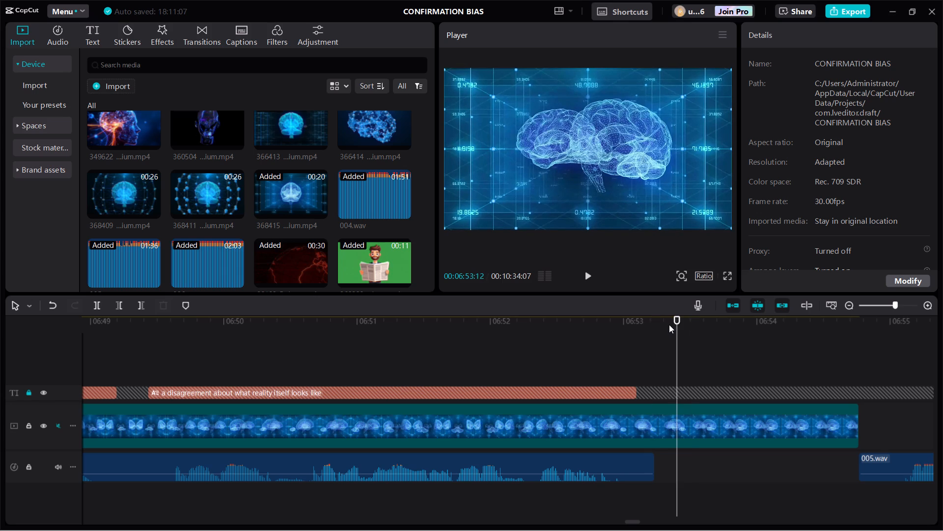
left_click(669, 324)
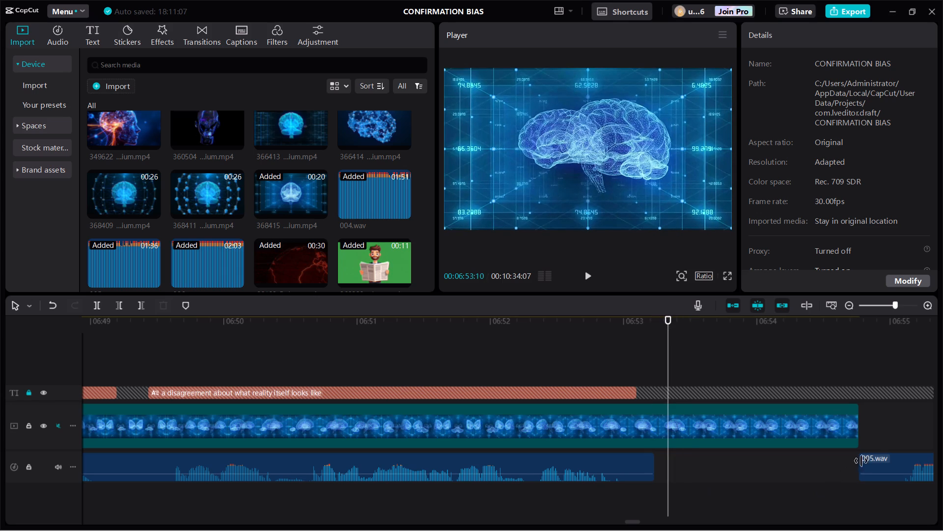
left_click_drag(878, 462, 770, 472)
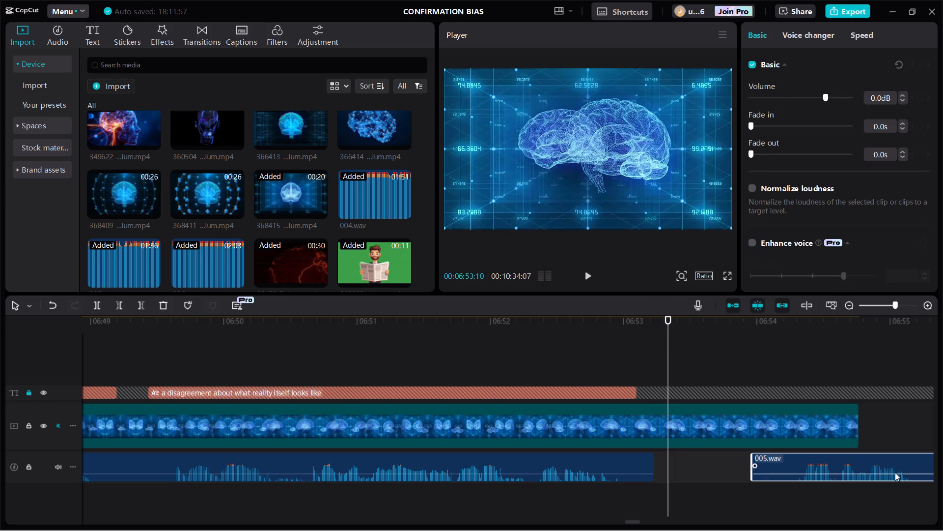
left_click_drag(875, 474, 810, 479)
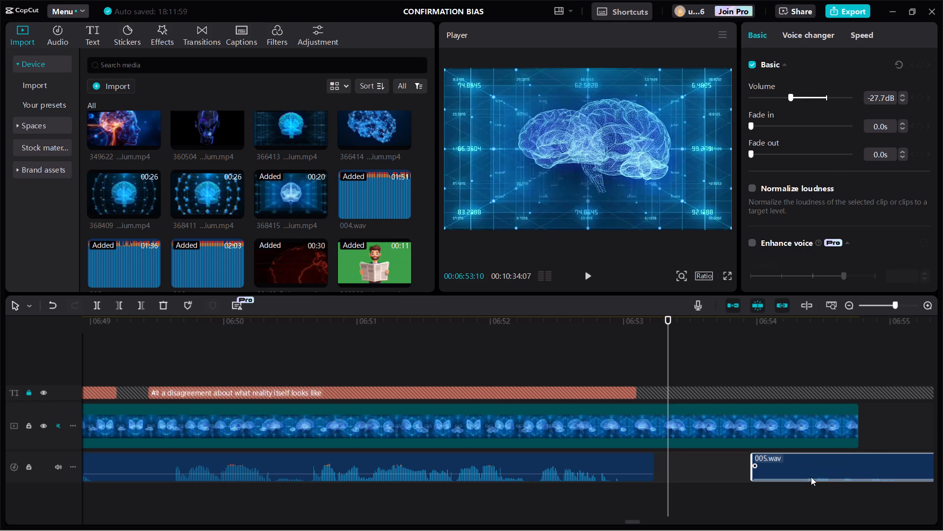
left_click(52, 305)
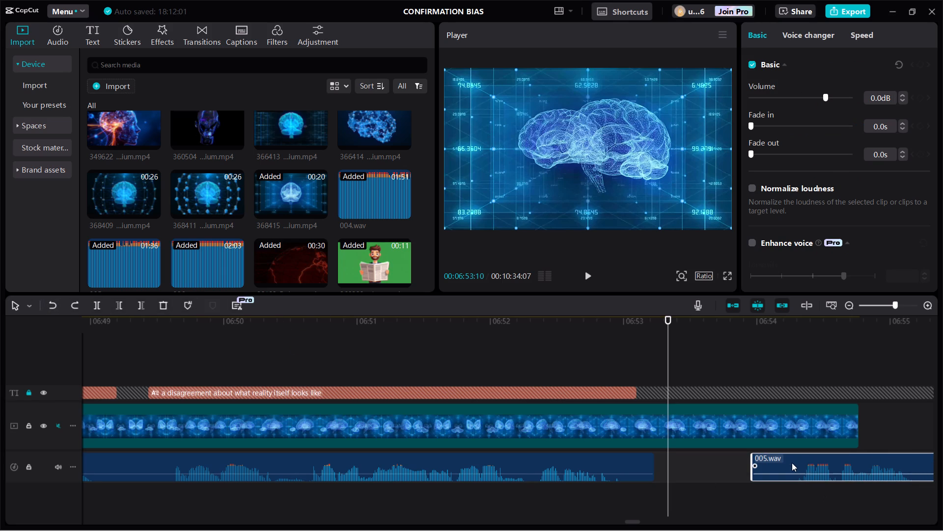
left_click_drag(796, 460, 720, 463)
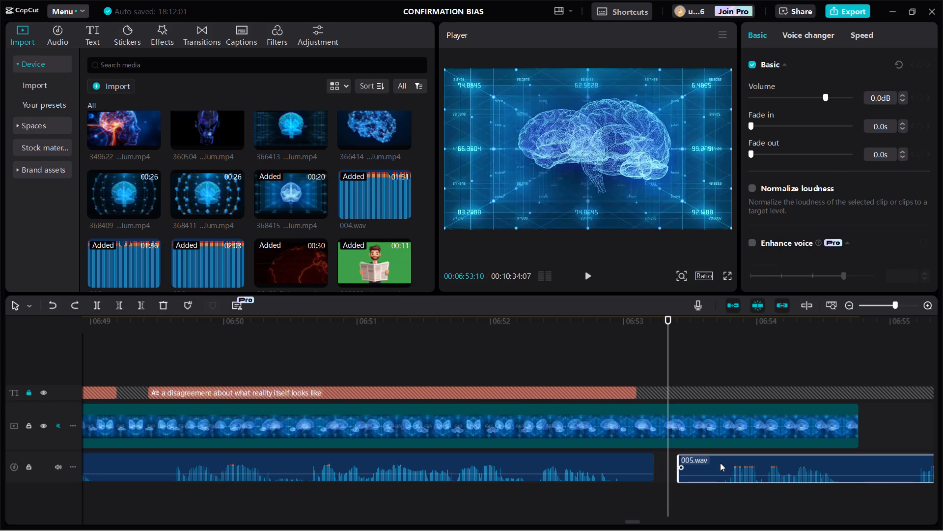
left_click_drag(720, 463, 713, 461)
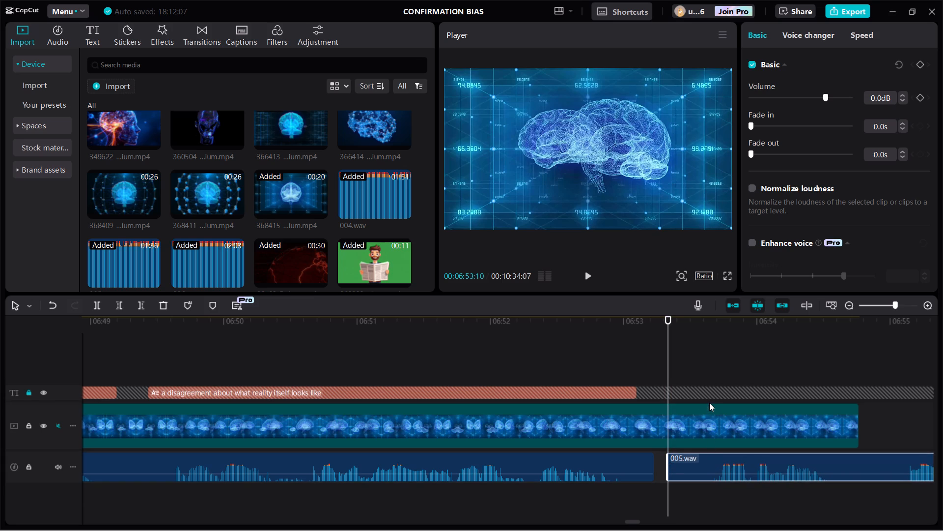
Trim off the end of the brain clip 368415_medium after 00:06:53:10, where 005.wav starts.
left_click(679, 424)
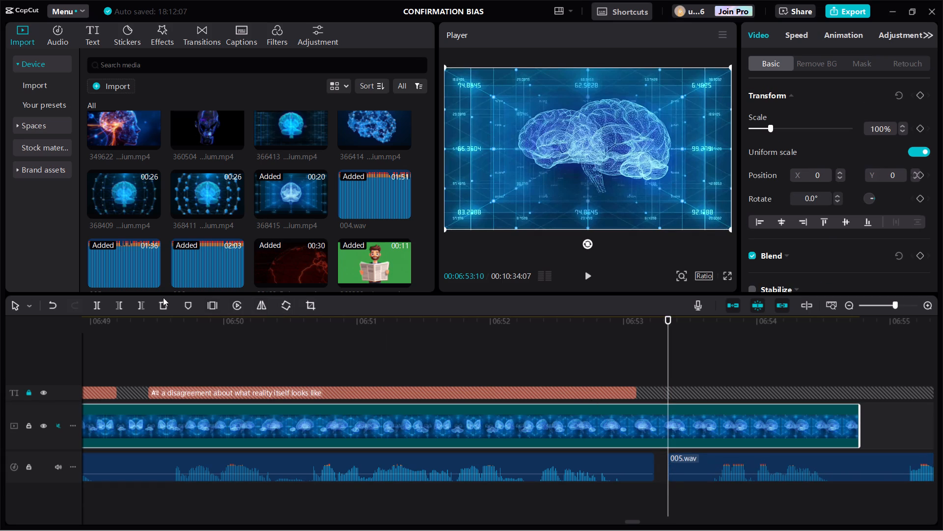
left_click(145, 305)
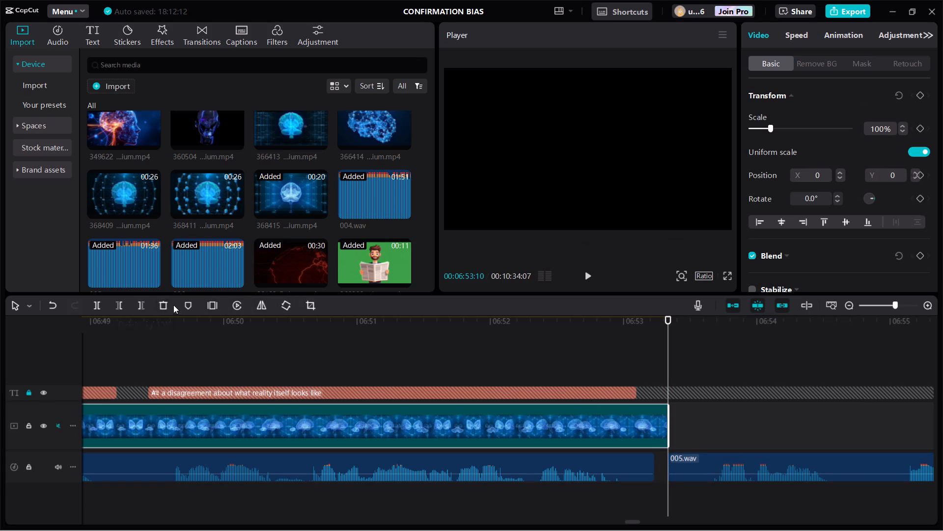
Look through the project media for footage to use over the following narration.
scroll(654, 444, "down", 5)
scroll(253, 217, "up", 16)
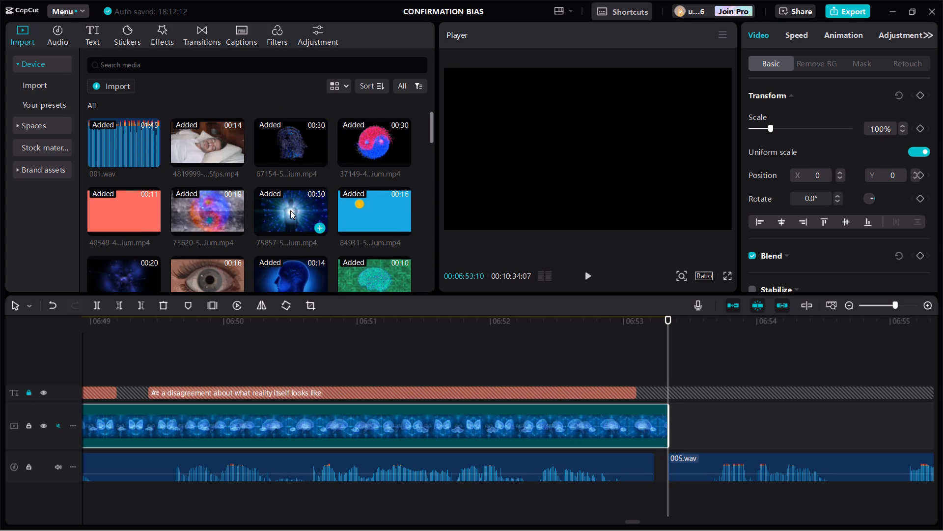
scroll(290, 210, "up", 2)
scroll(290, 214, "down", 20)
scroll(290, 214, "down", 6)
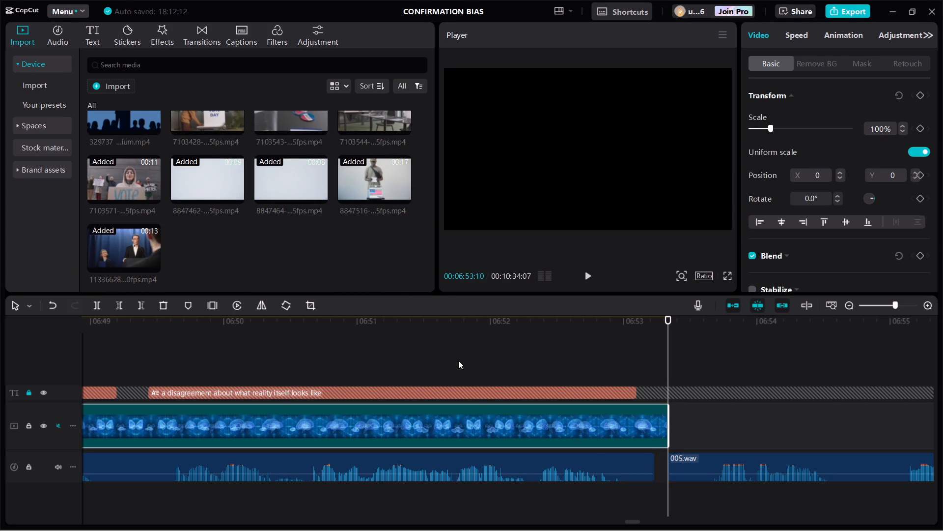
scroll(587, 462, "down", 3)
Move 005.wav down onto a separate new audio track, keeping its start at about 00:06:53:10.
left_click_drag(706, 462, 708, 480)
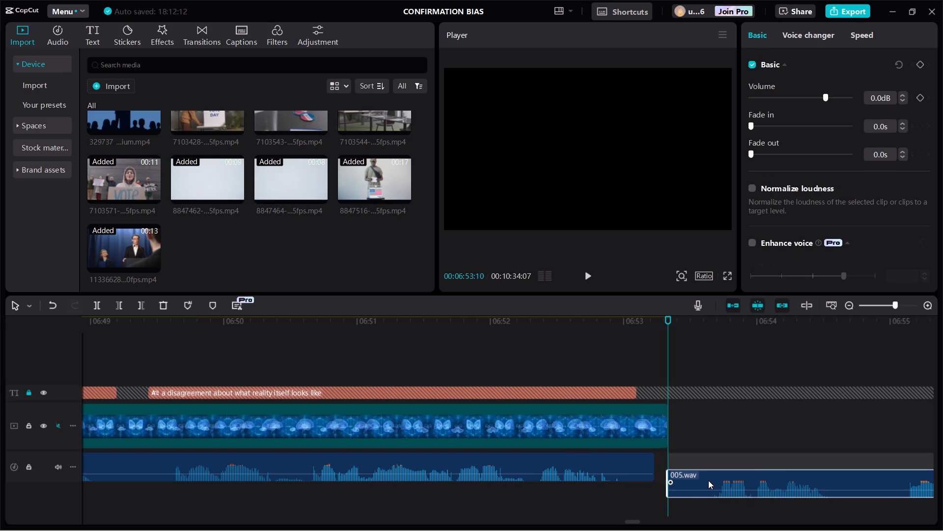
left_click_drag(708, 480, 710, 493)
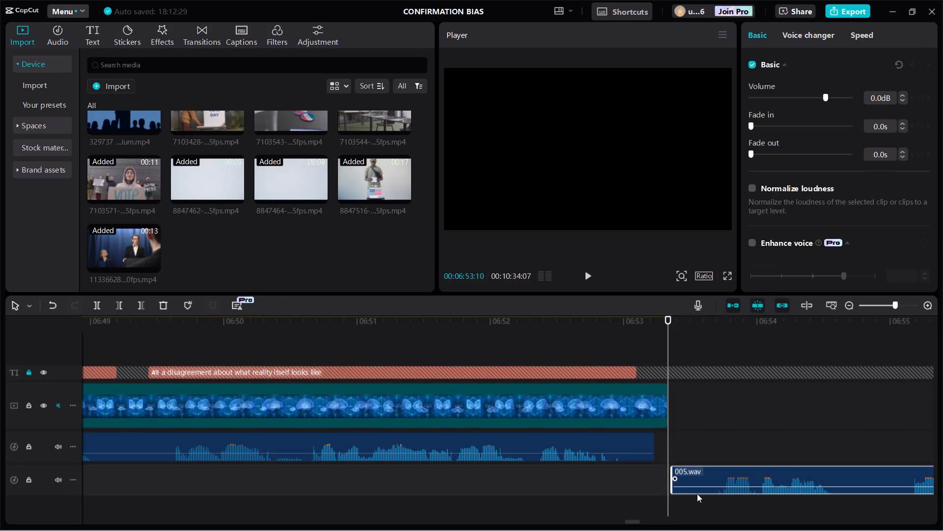
Lock and mute the original narration audio track above 005.wav.
left_click(28, 447)
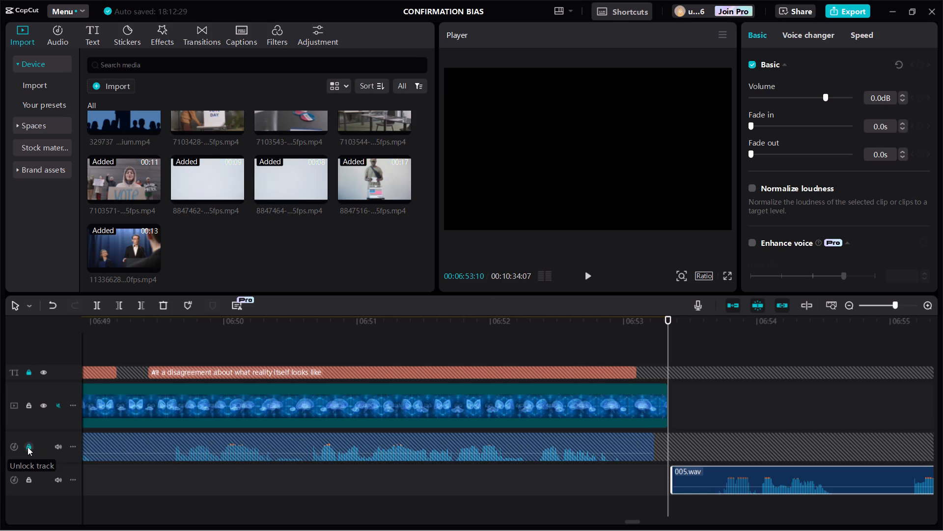
left_click(58, 446)
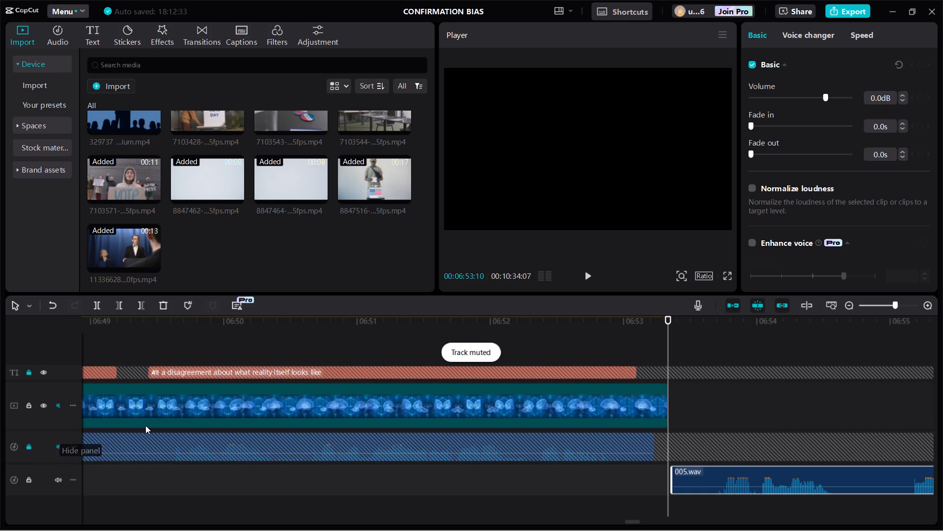
Generate English auto captions for the 005.wav narration, keeping the current captions.
left_click(242, 30)
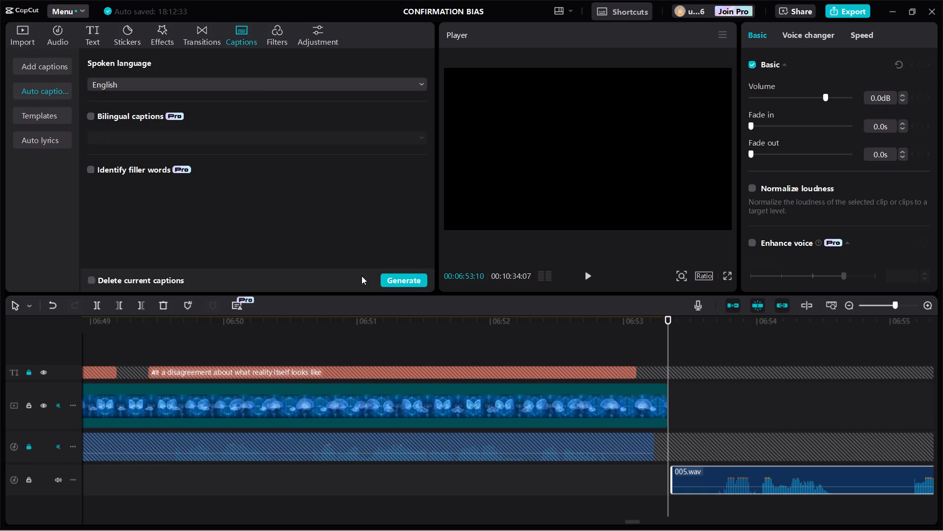
left_click(406, 279)
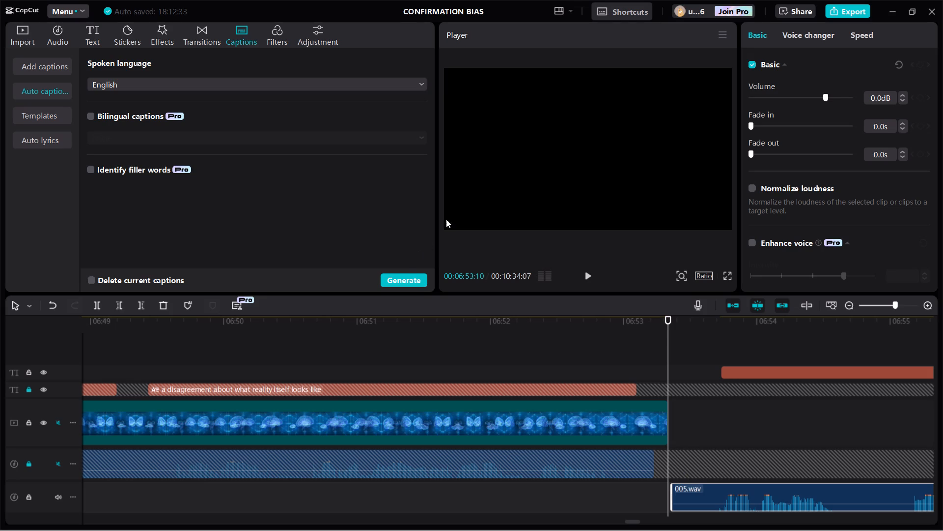
Play the start of 005.wav from 00:06:53:10 to check its new captions, stopping at 00:06:58:01.
left_click(589, 274)
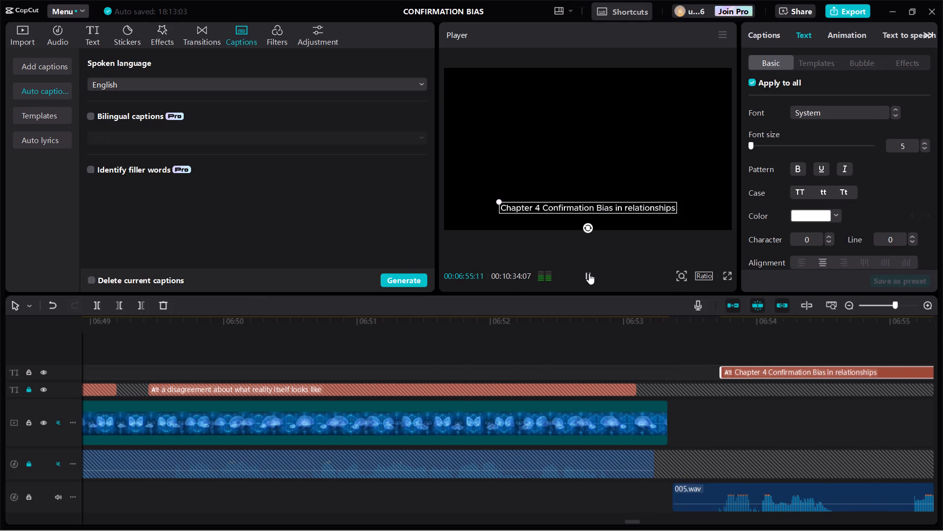
left_click(589, 273)
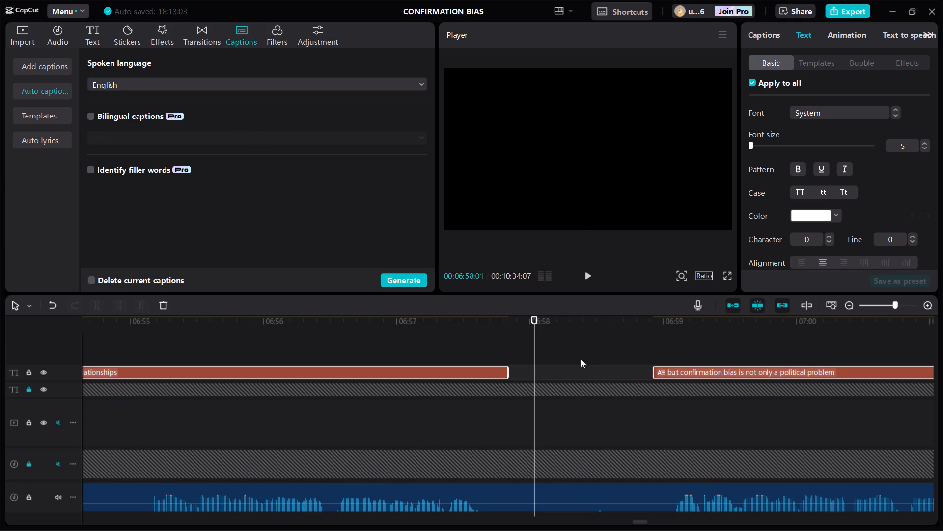
Place the playhead at 00:06:53:11, where the Chapter 3 footage ends and the 005.wav narration begins.
scroll(590, 373, "down", 6)
scroll(589, 396, "up", 1)
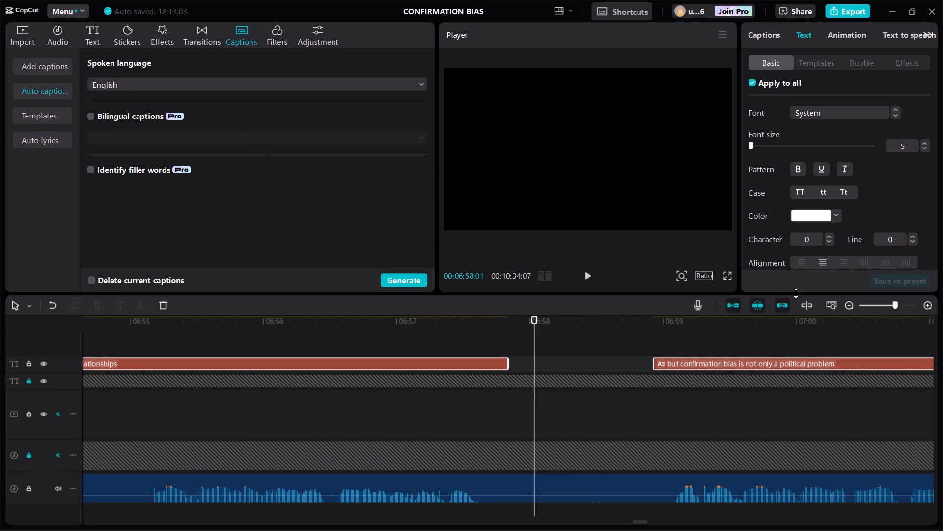
double_click(848, 303)
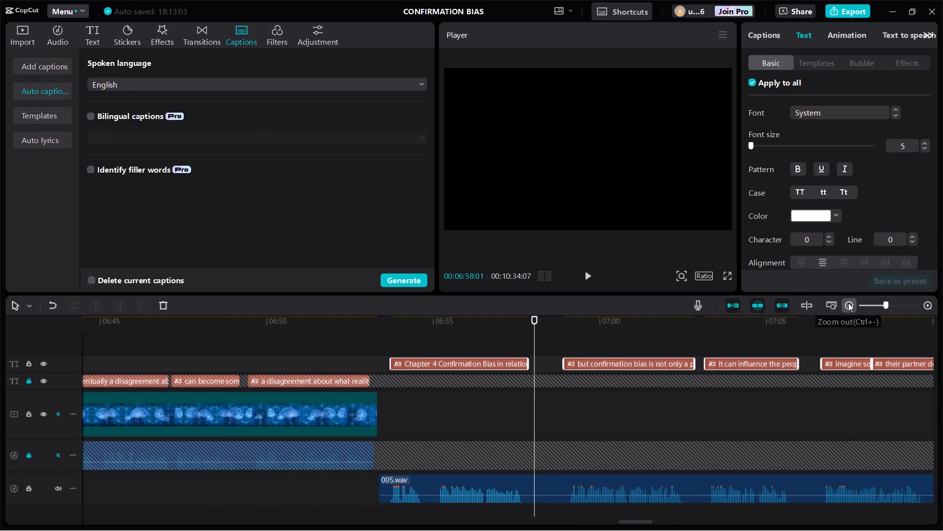
left_click(848, 303)
left_click(458, 353)
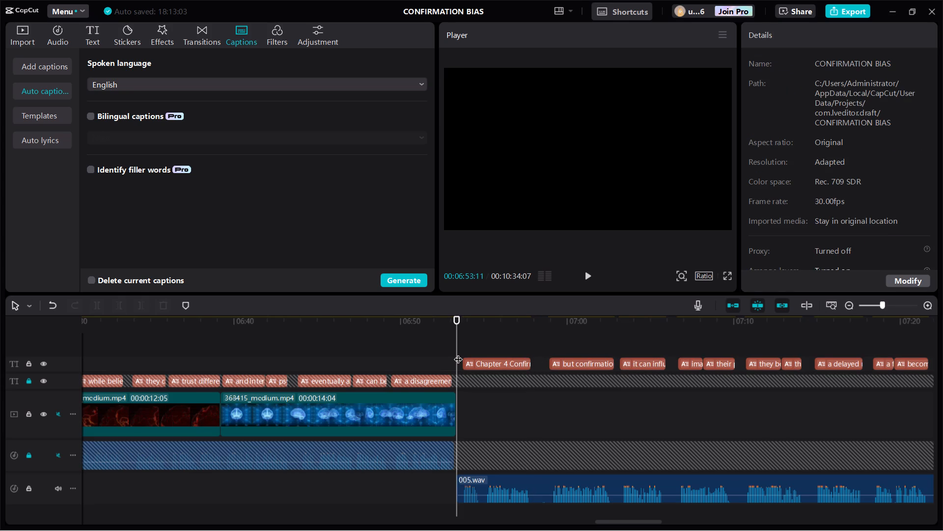
Import 16 clips from the DANNING folder: the couple and relationship clips from 4265189 to 12500668, plus 7103543.
left_click(19, 33)
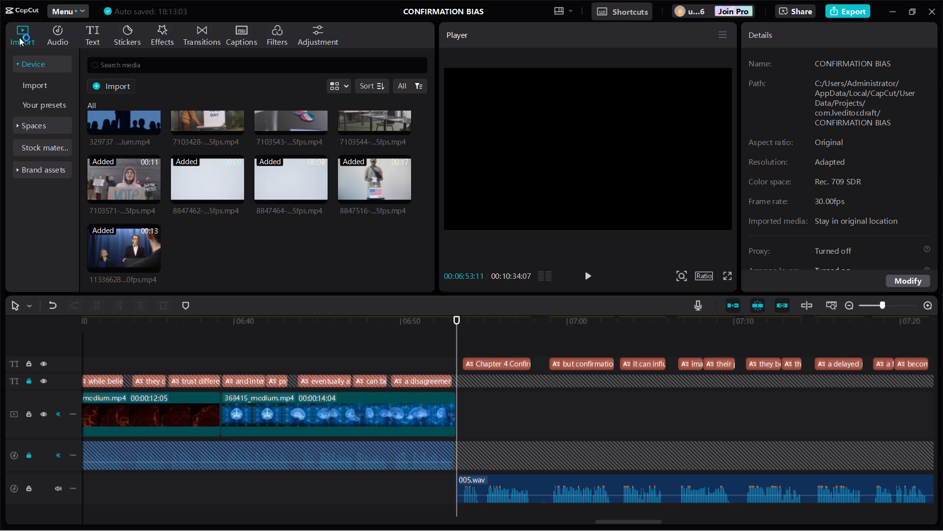
scroll(123, 172, "up", 5)
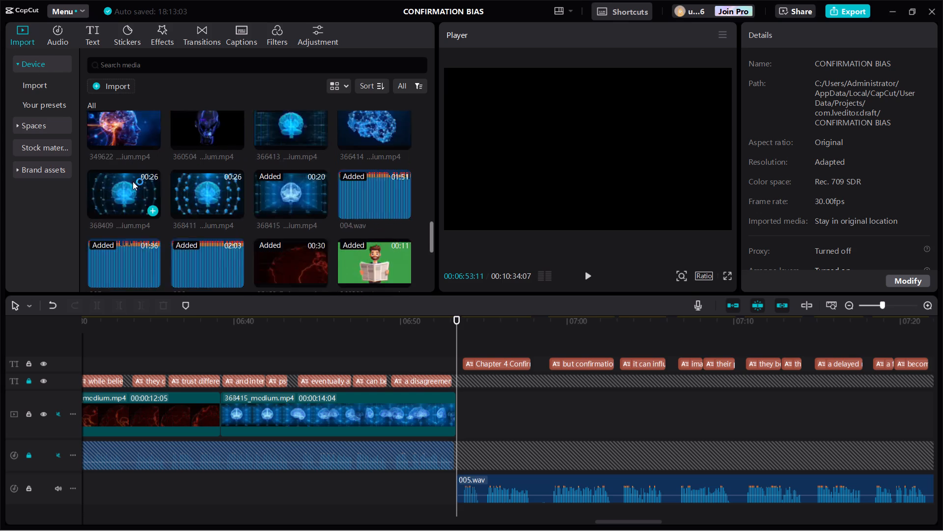
left_click(112, 89)
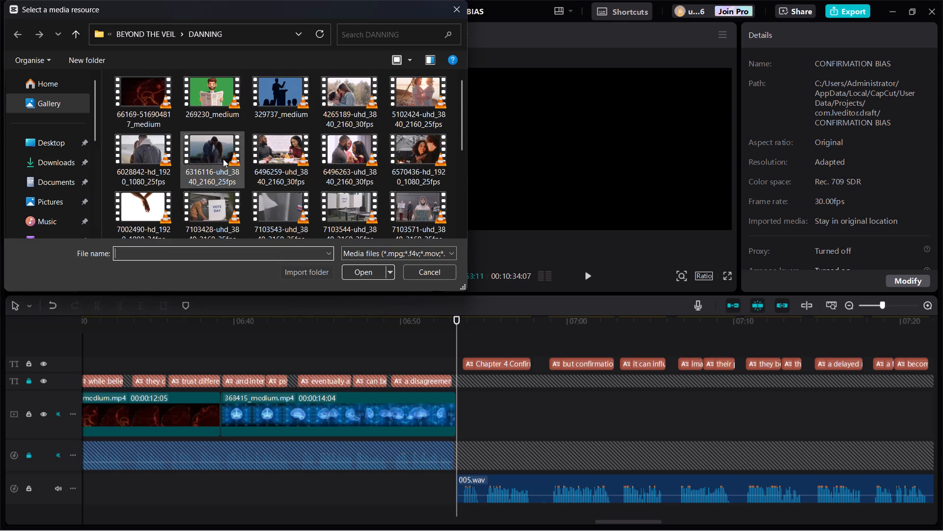
left_click(154, 205, "ctrl")
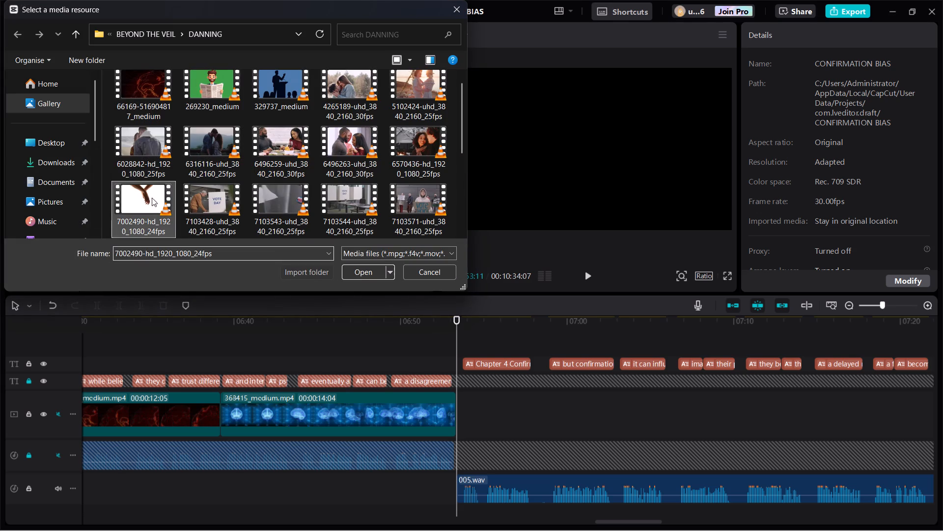
left_click(141, 157, "ctrl")
left_click(205, 150, "ctrl")
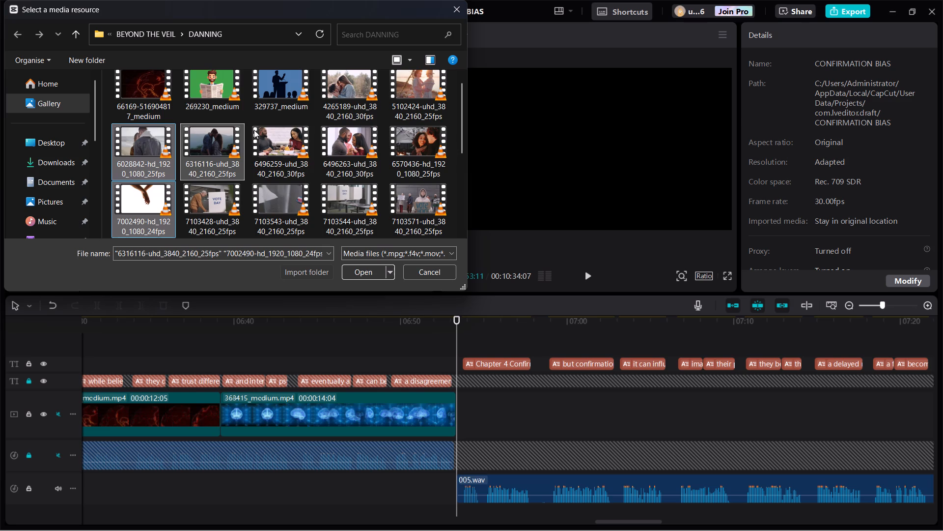
left_click(338, 91, "ctrl")
left_click(400, 97, "ctrl")
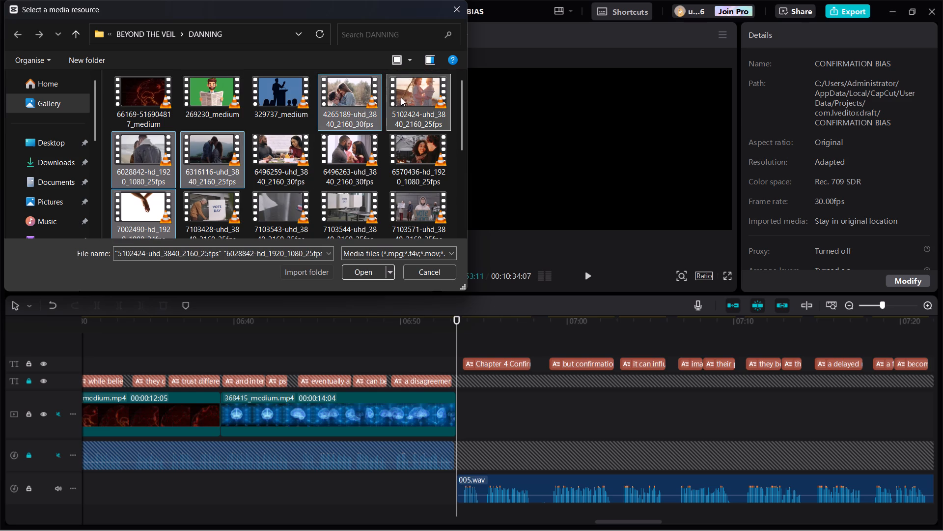
left_click(404, 151, "ctrl")
left_click(342, 141, "ctrl")
left_click(270, 150, "ctrl")
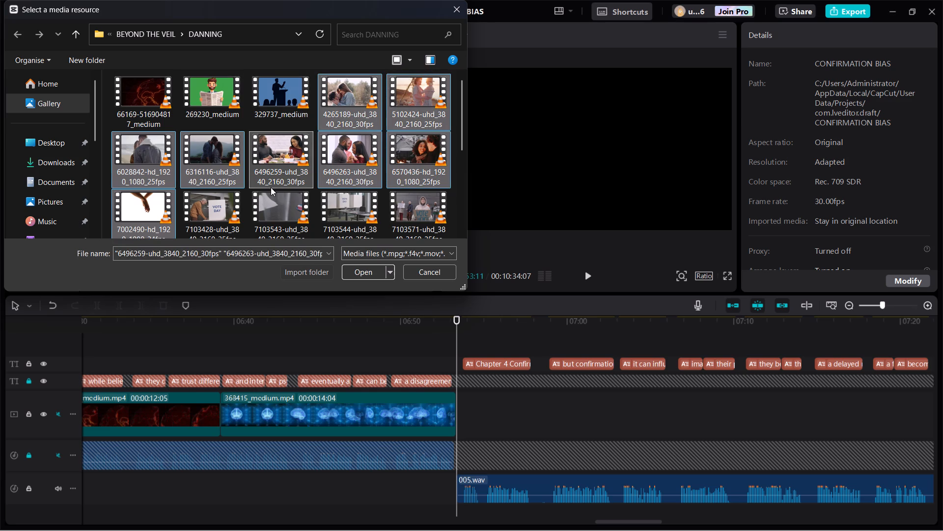
left_click(274, 200, "ctrl")
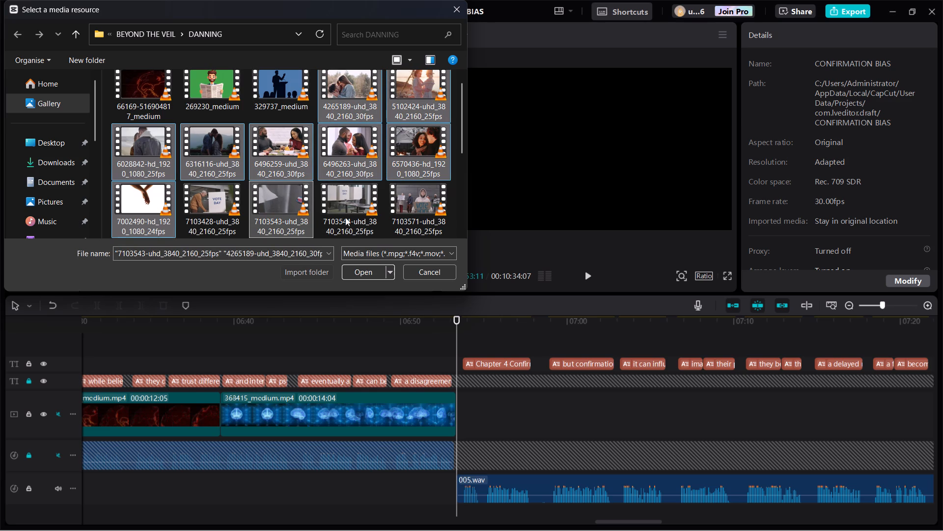
left_click(458, 232, "ctrl")
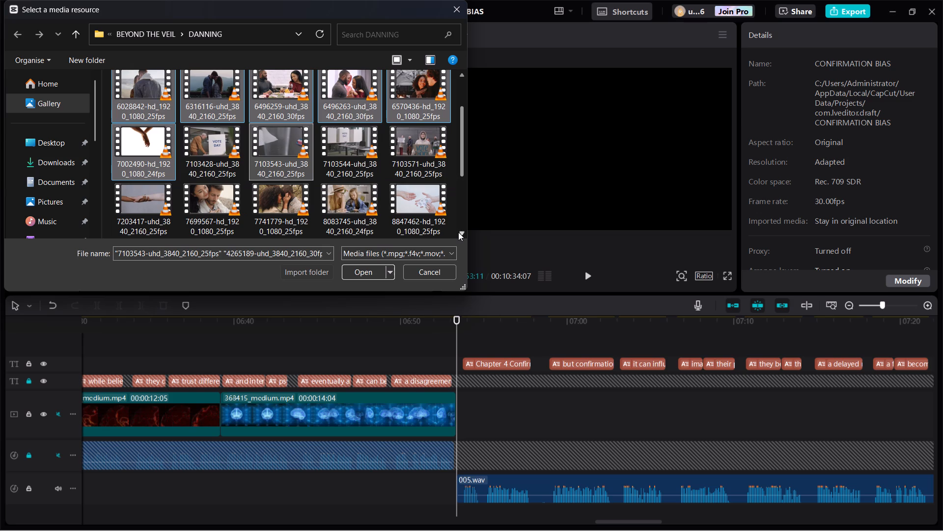
left_click(345, 199, "ctrl")
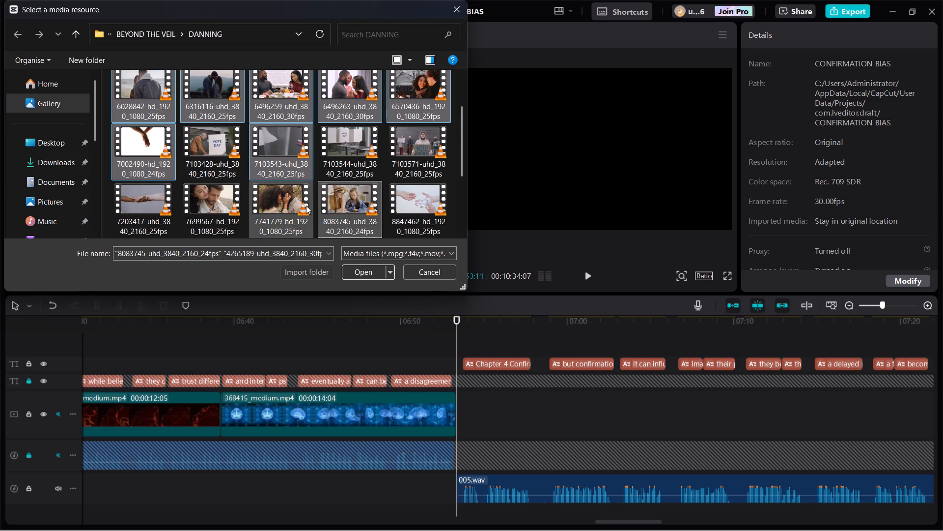
left_click(306, 206, "ctrl")
left_click(219, 206, "ctrl")
left_click(134, 199, "ctrl")
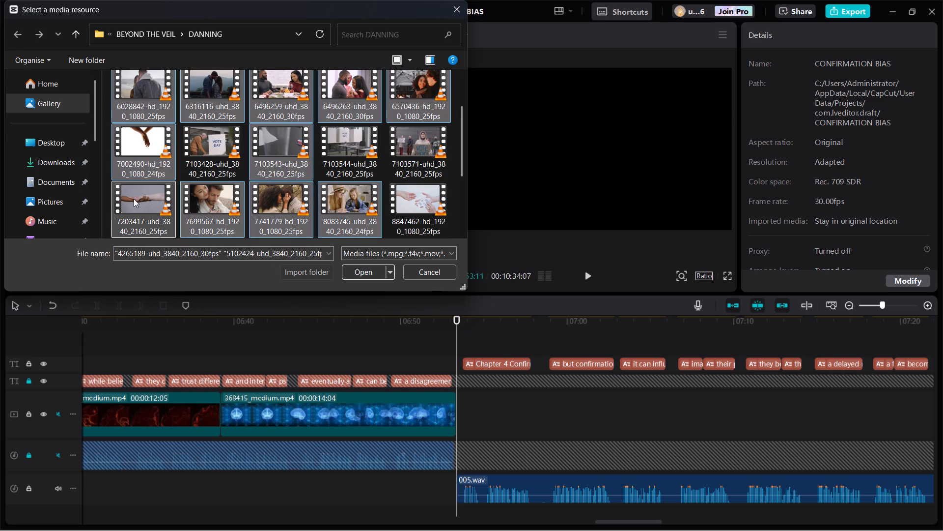
left_click(461, 232, "ctrl")
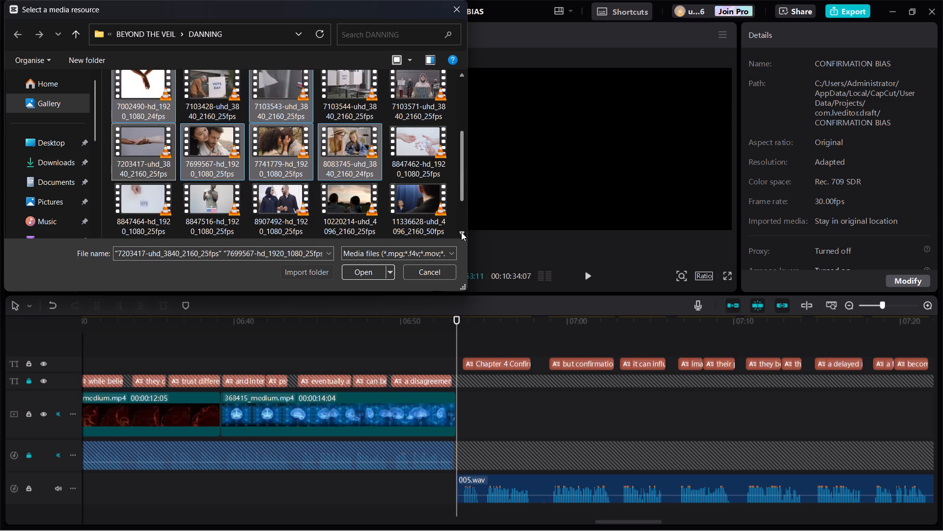
left_click(348, 201, "ctrl")
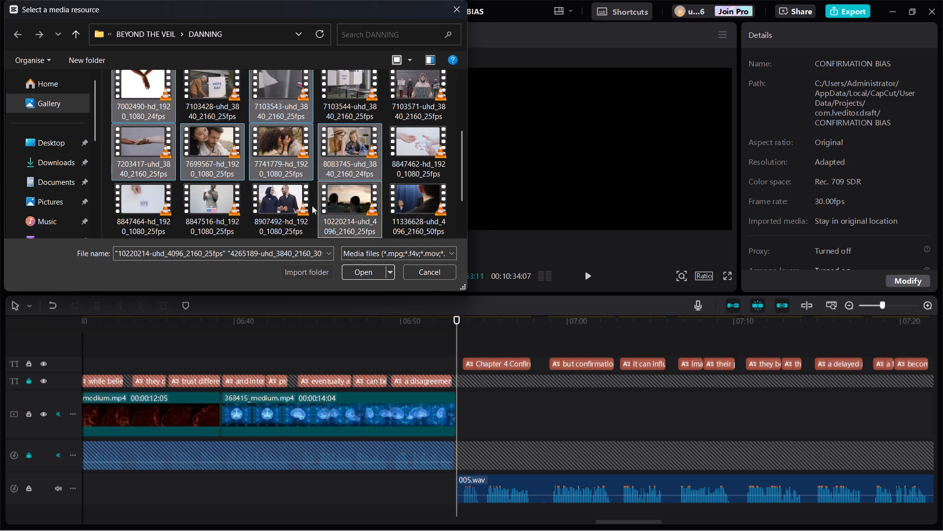
left_click(286, 202, "ctrl")
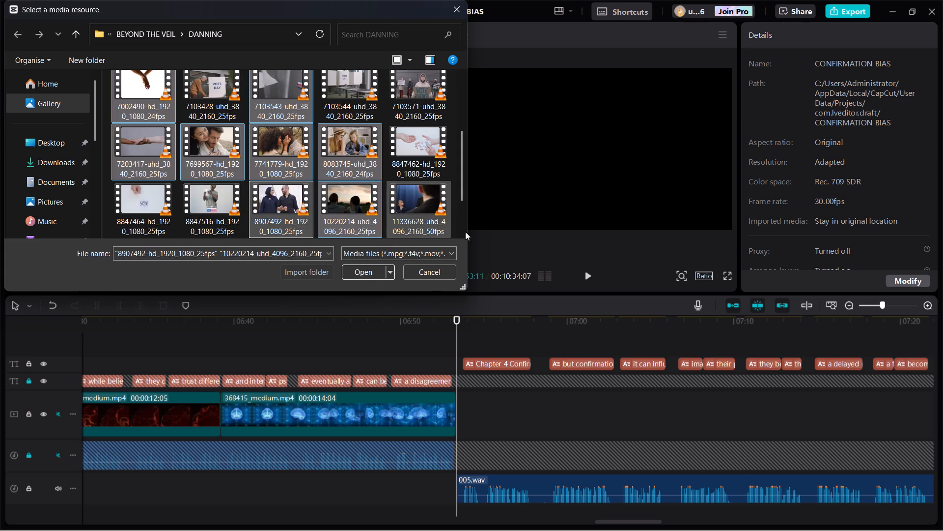
left_click(460, 233, "ctrl")
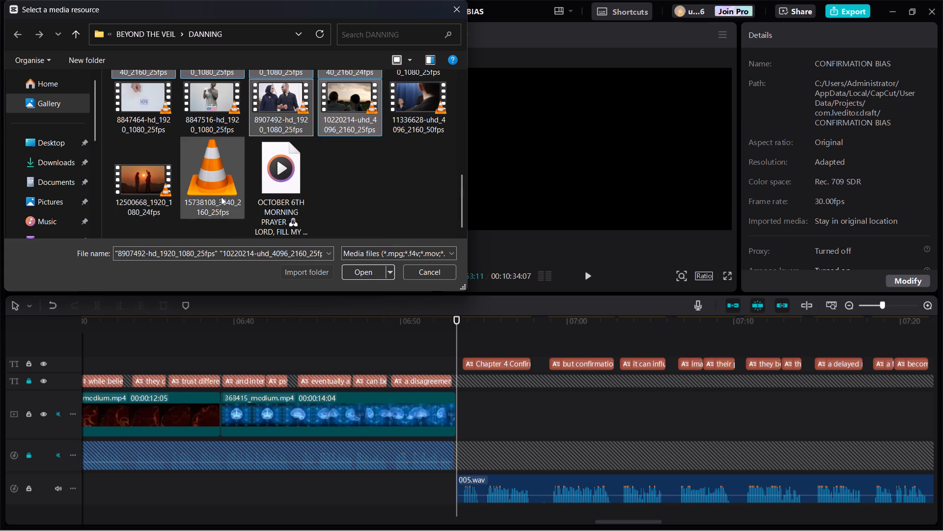
left_click(155, 194, "ctrl")
left_click(380, 273)
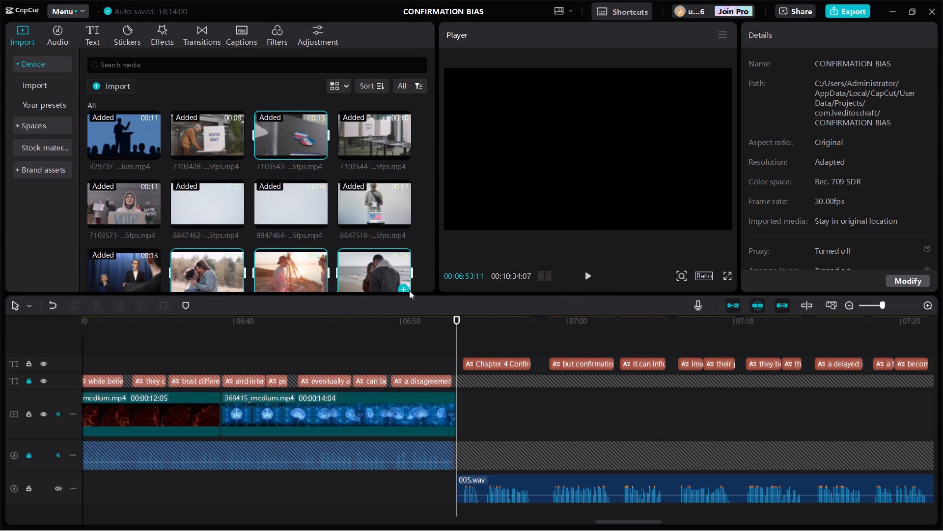
Add all the newly imported clips to the main video track at 00:06:53:11.
left_click(401, 289)
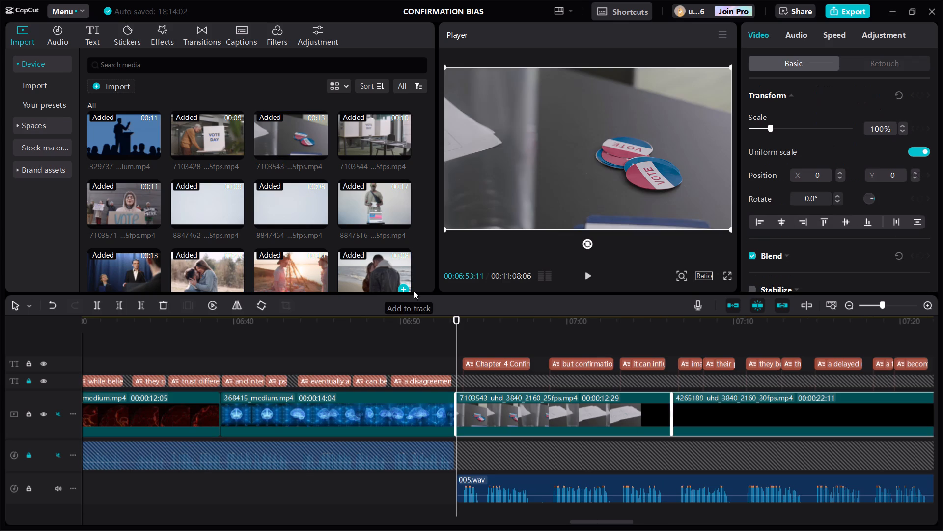
Delete the 7103543 vote-badge clip from the start of the new footage.
left_click(583, 416)
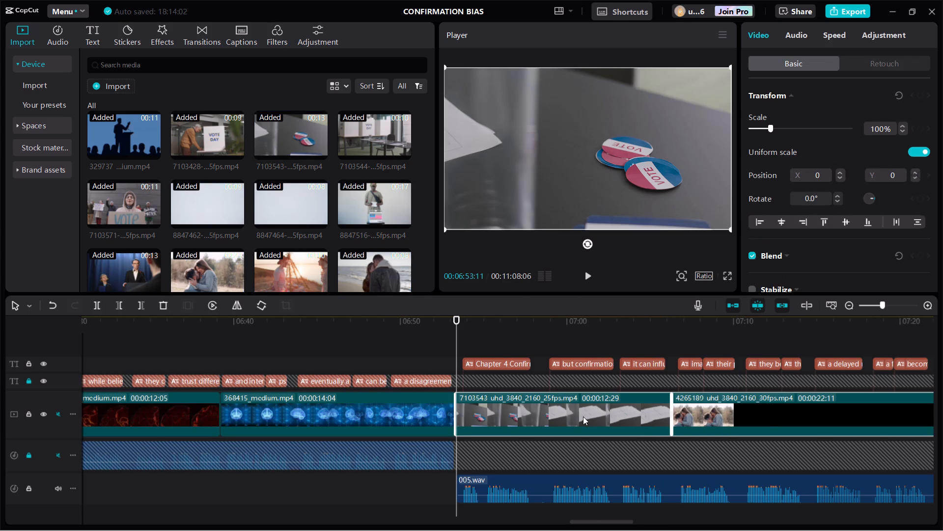
key("BackSpace")
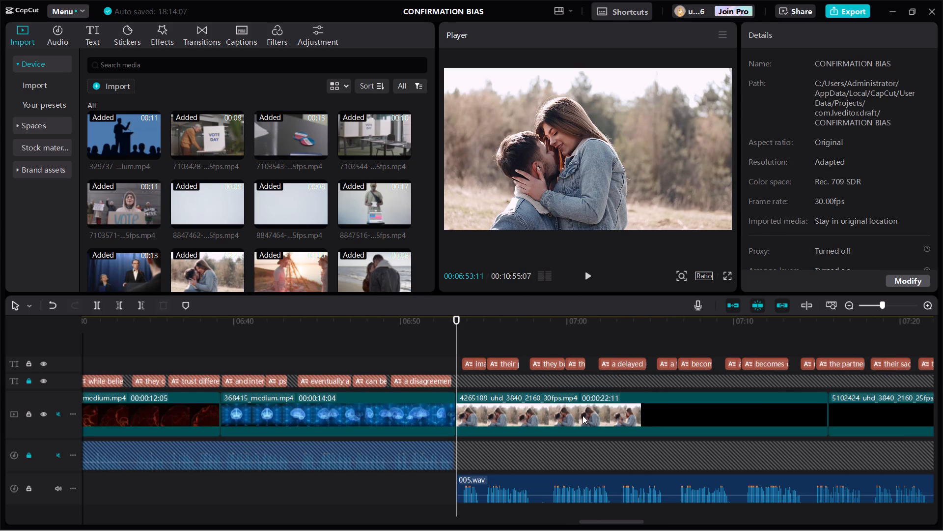
Play the new footage and 005.wav narration from 00:06:53:11 to check them, and return to 00:06:59:07.
left_click(584, 273)
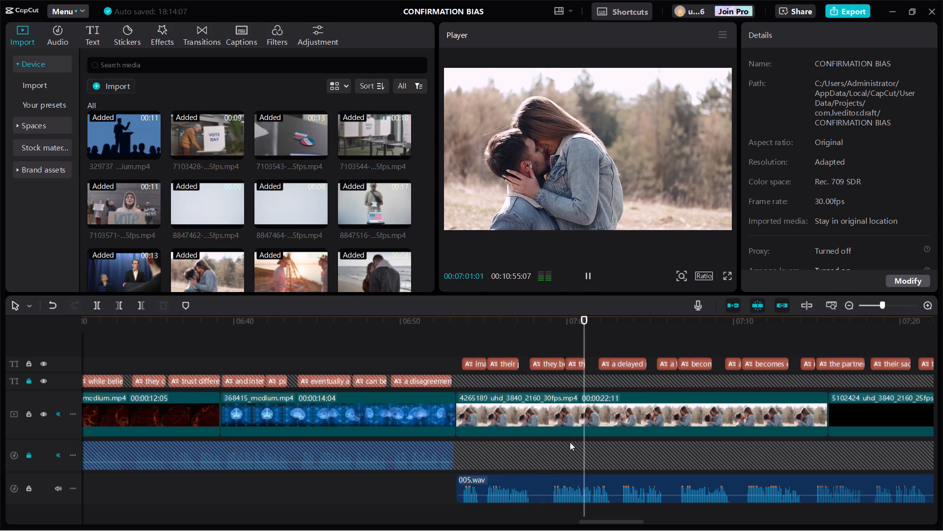
left_click(554, 338)
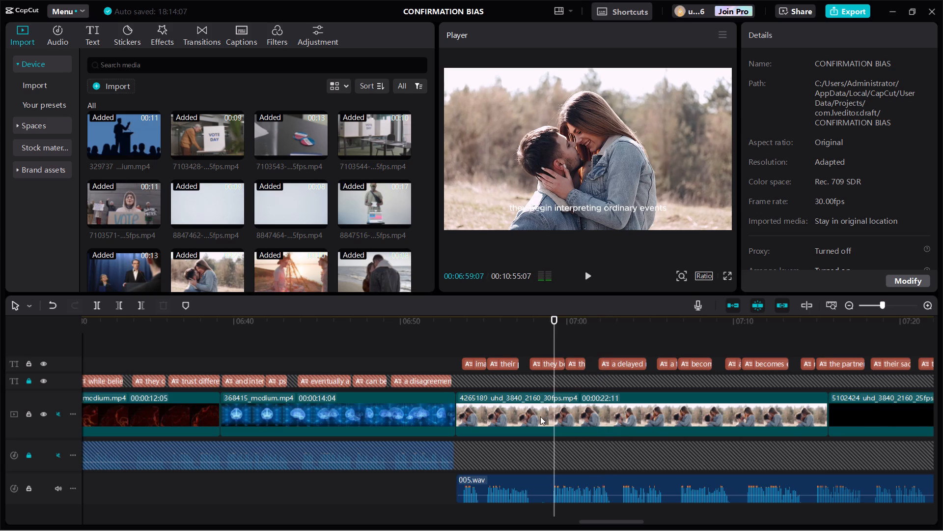
Delete all the captions on the unlocked caption track above the 005.wav narration.
left_click(848, 307)
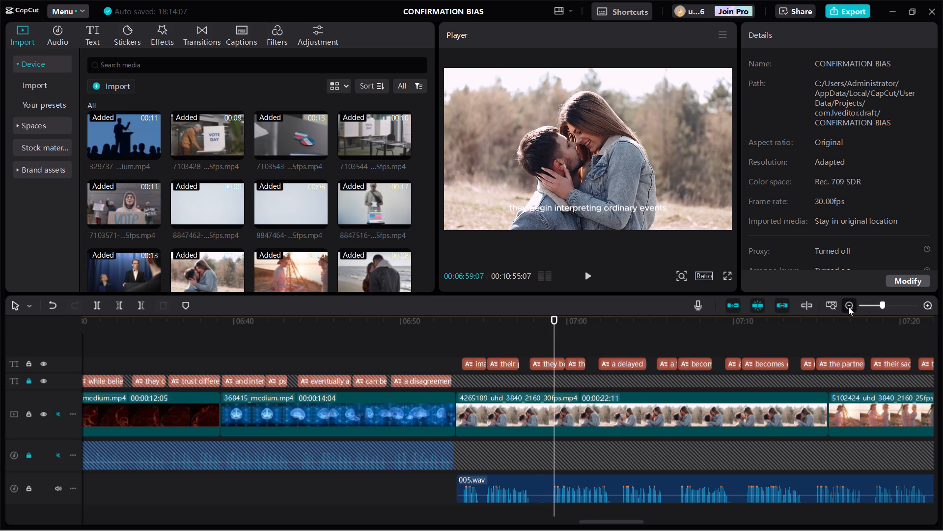
left_click(848, 307)
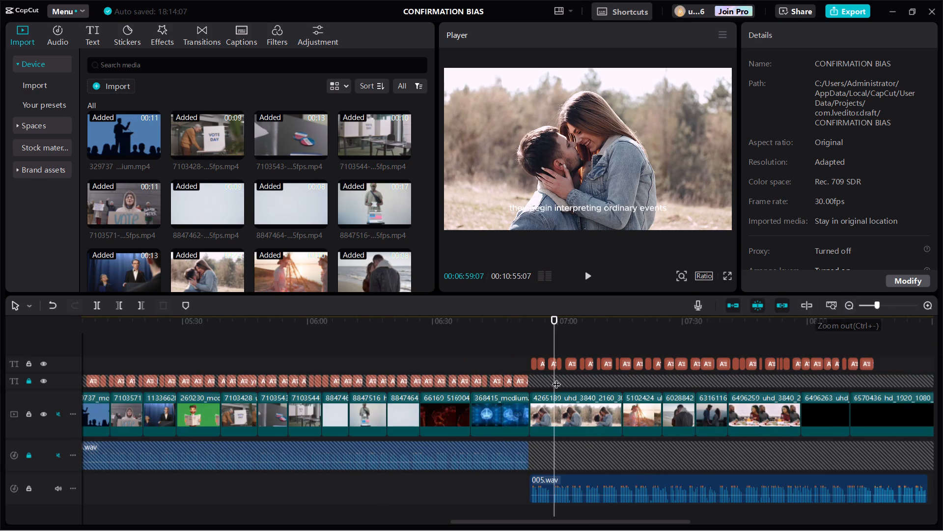
left_click_drag(532, 344, 797, 356)
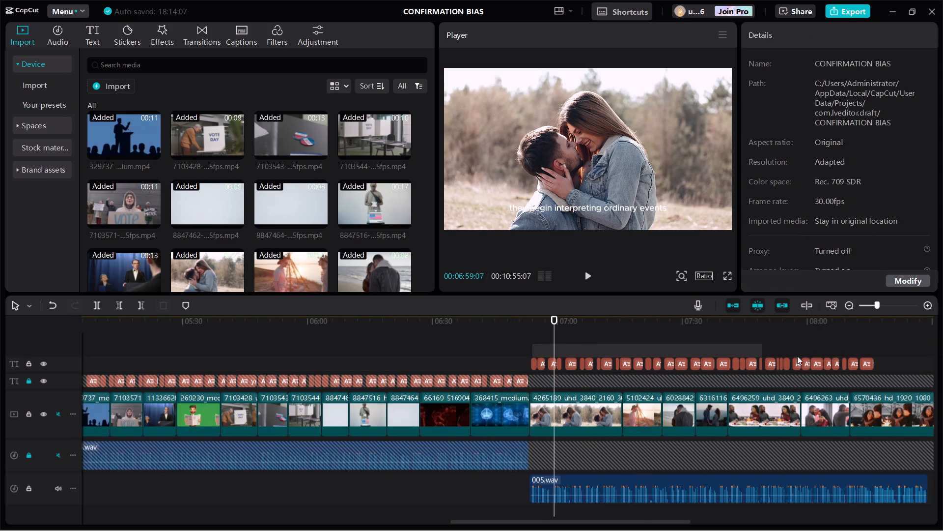
left_click_drag(797, 356, 893, 367)
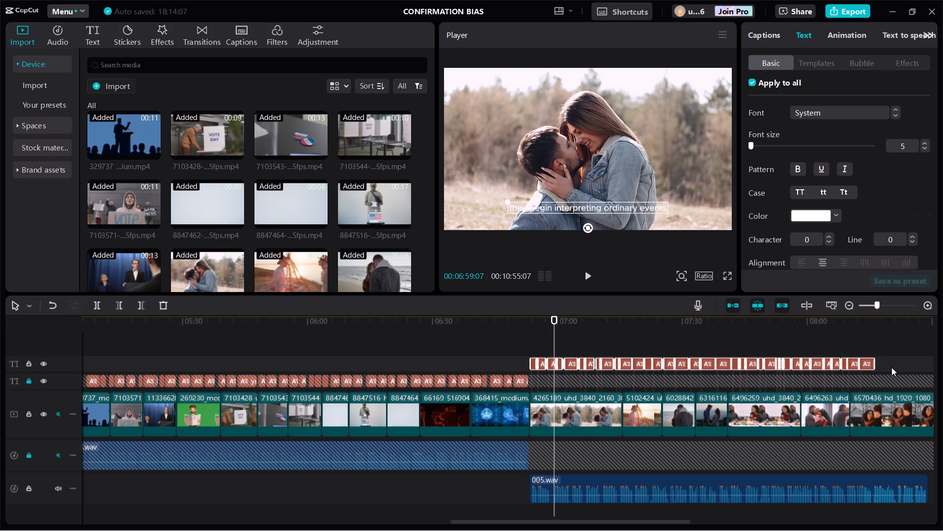
key("BackSpace")
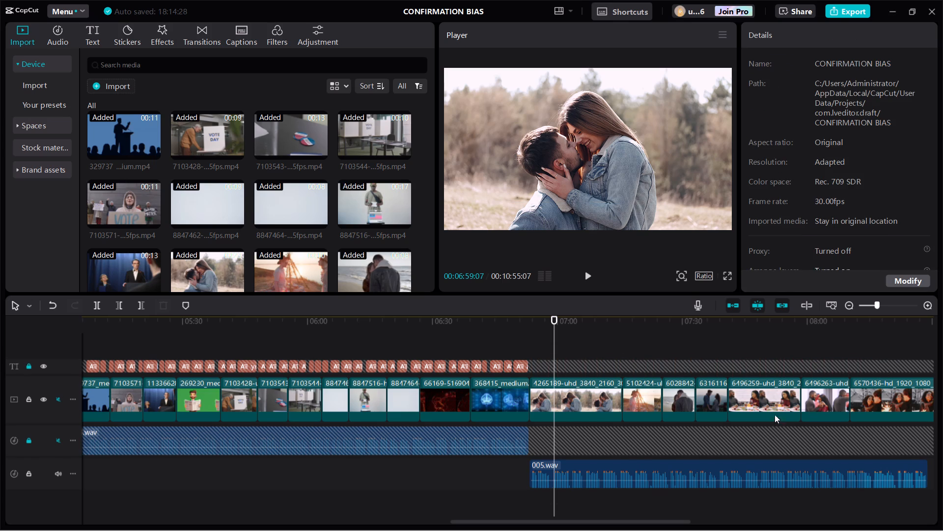
Place the 7002490 hands clip on a new overlay video track above the captions, starting where 005.wav begins.
scroll(342, 272, "up", 3)
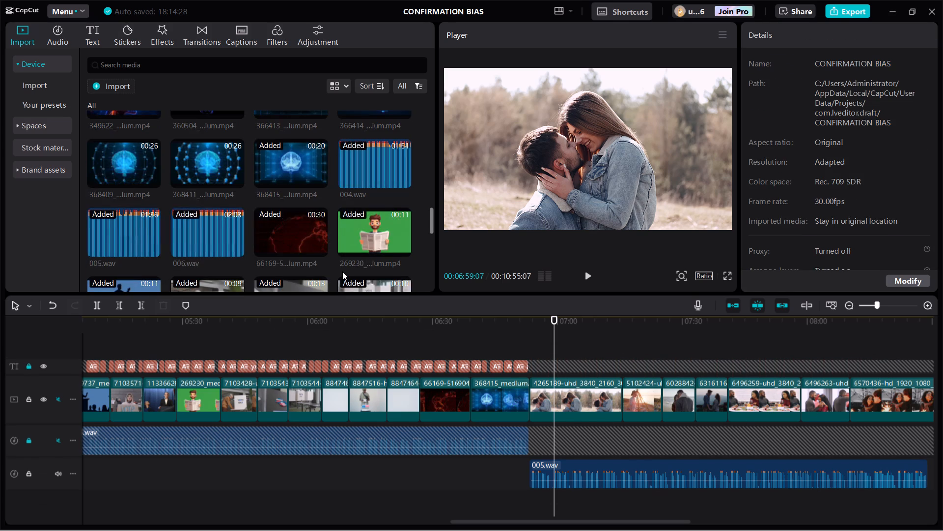
scroll(342, 271, "up", 2)
scroll(342, 271, "down", 16)
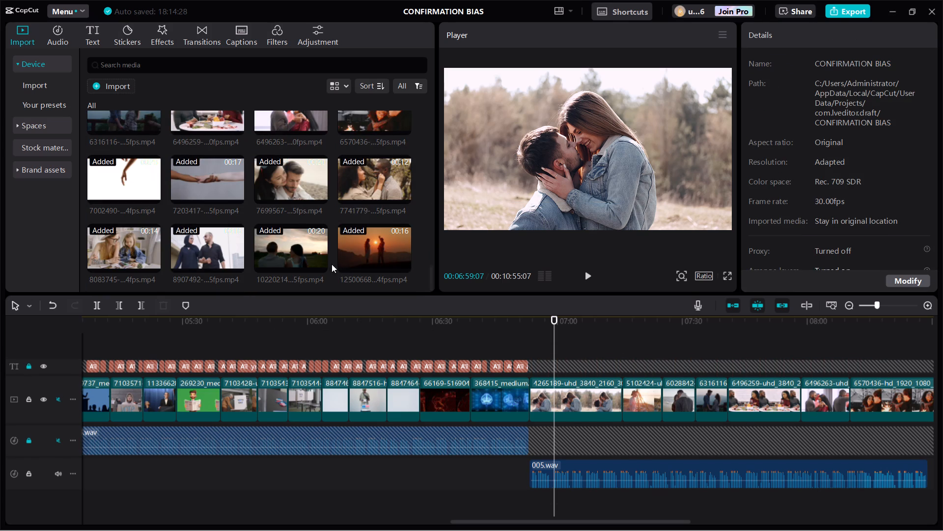
left_click_drag(126, 177, 132, 177)
left_click_drag(132, 177, 534, 348)
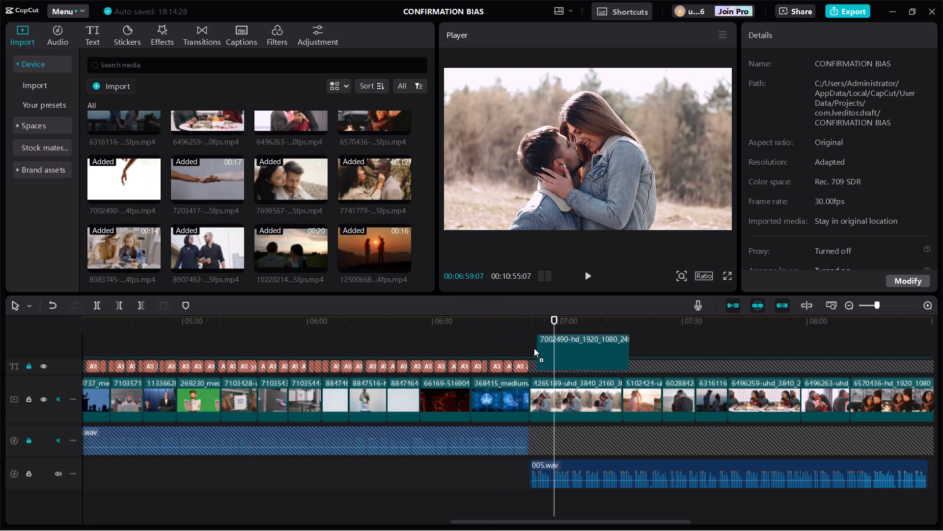
left_click_drag(534, 348, 533, 347)
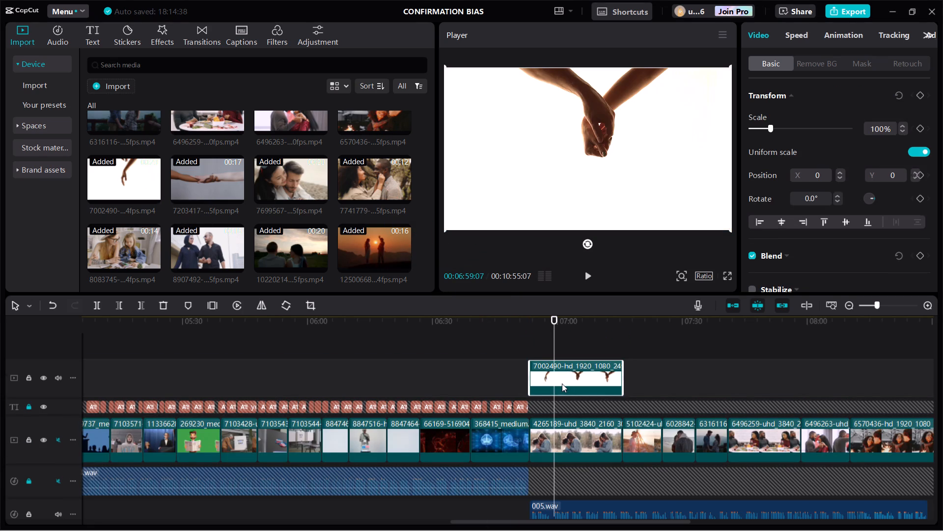
left_click(560, 381)
Cut the opening of the 7002490 overlay clip before 00:06:59:07, realign it with the start of 005.wav, and cut its remainder after 00:06:59:07.
left_click(122, 305)
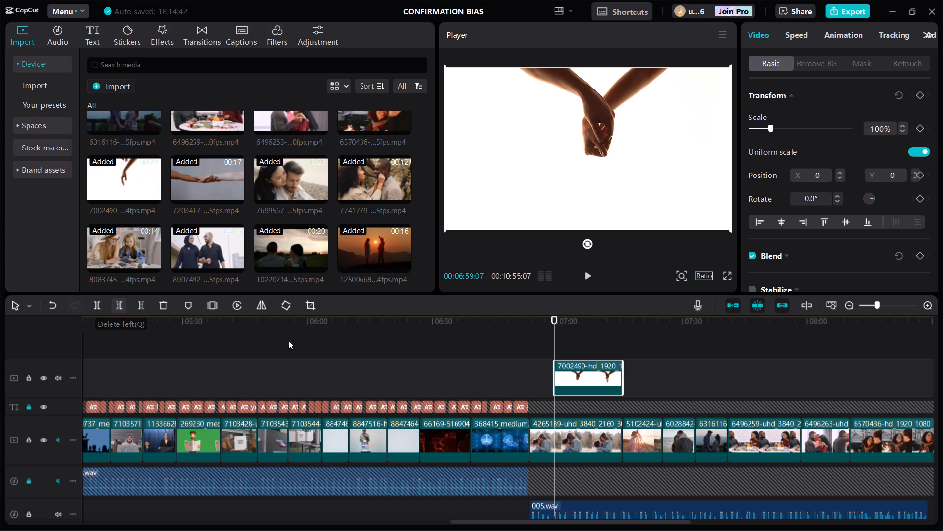
left_click_drag(573, 377, 536, 385)
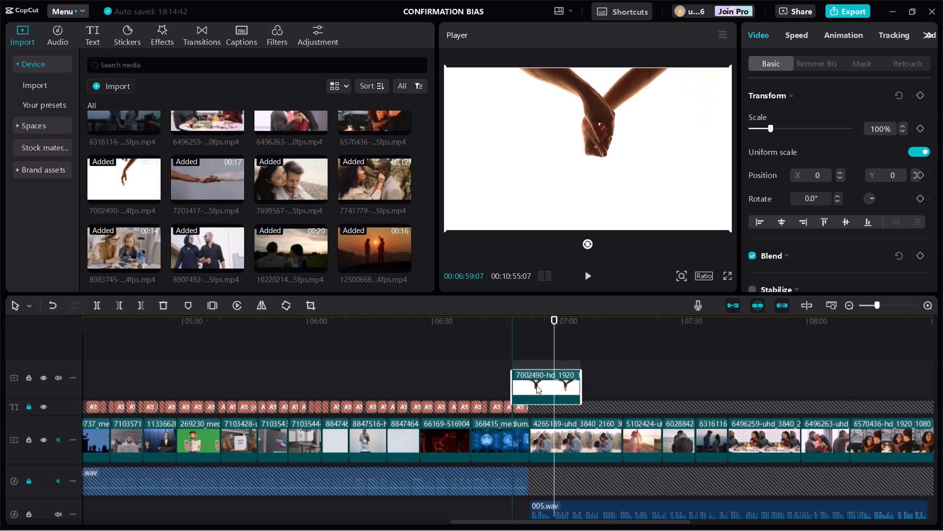
left_click_drag(536, 385, 550, 380)
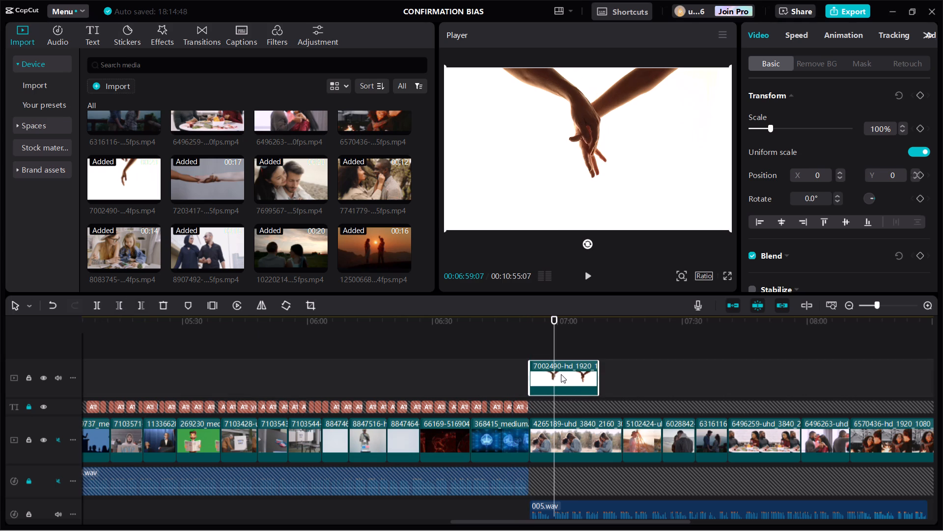
left_click(141, 303)
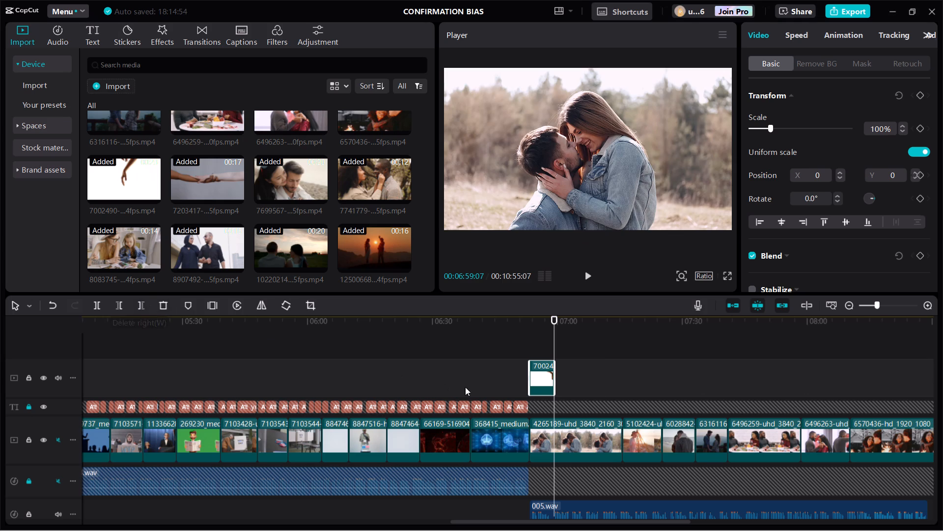
Insert the shortened 7002490 hands clip into the main video track, directly before the 4265189 couple clip.
left_click_drag(543, 380, 545, 398)
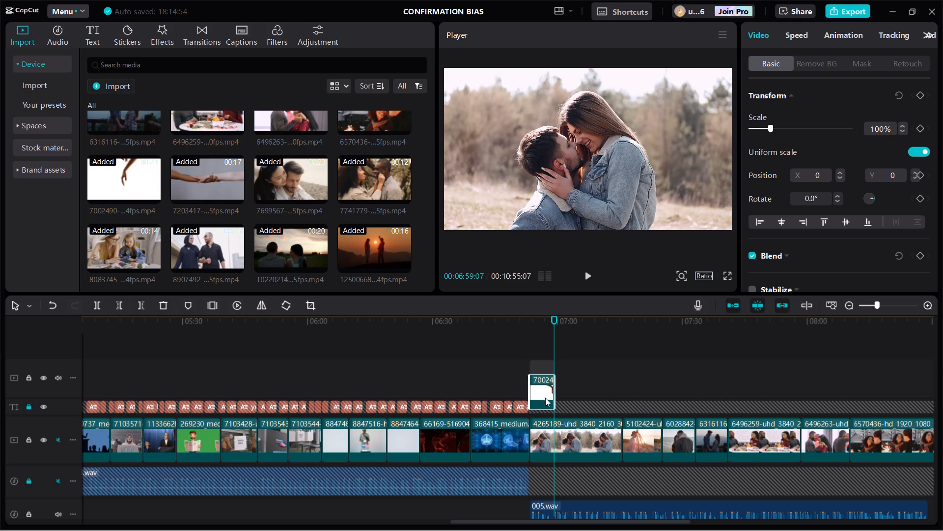
left_click_drag(545, 398, 545, 438)
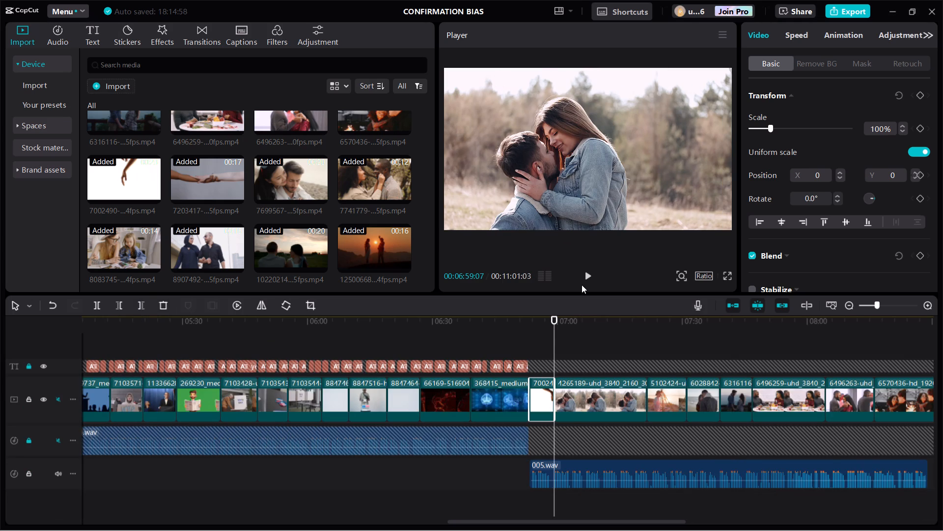
Play the footage from the start of 005.wav and cut off the 4265189 couple clip after 00:07:08:29.
left_click(528, 324)
left_click(589, 276)
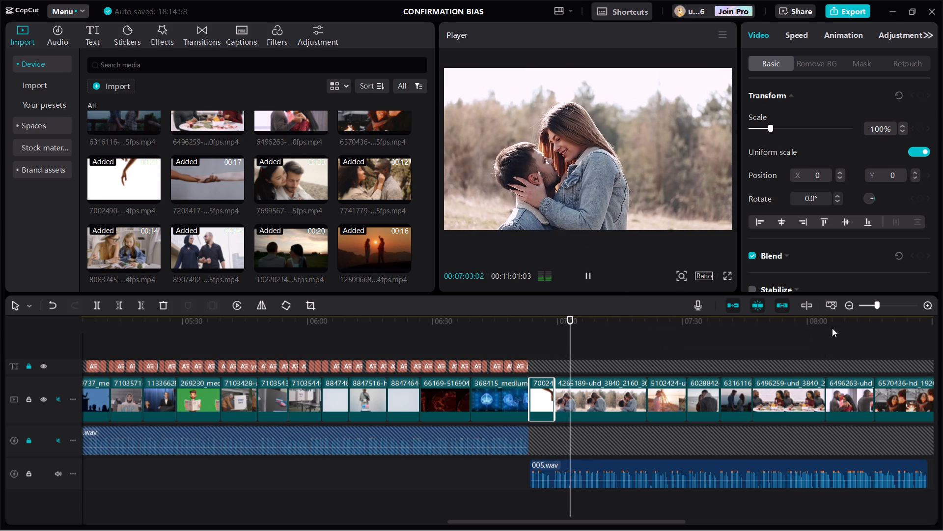
left_click(848, 304)
left_click(848, 303)
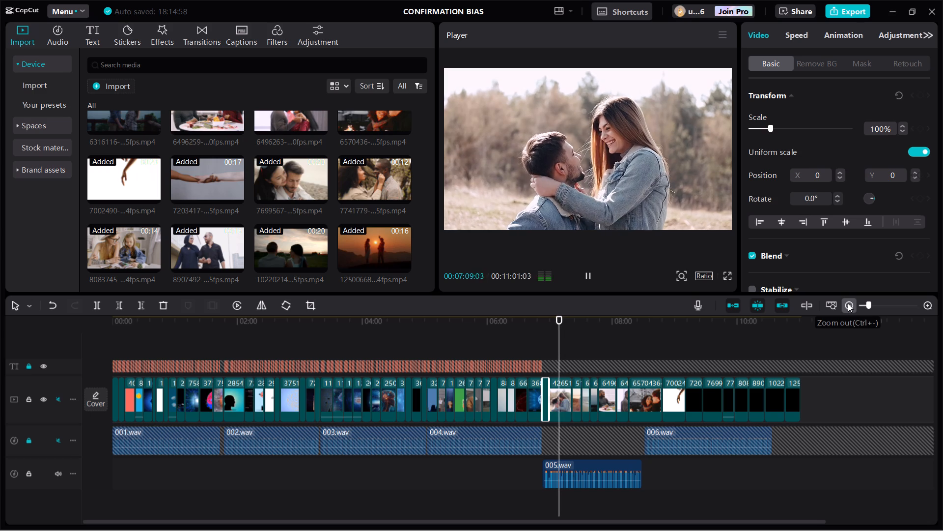
left_click(560, 391)
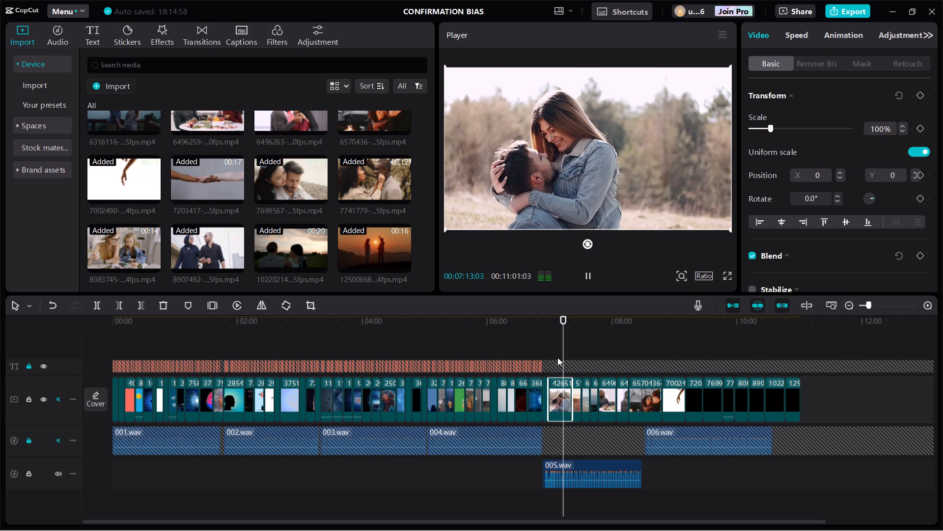
left_click(559, 353)
left_click(565, 393)
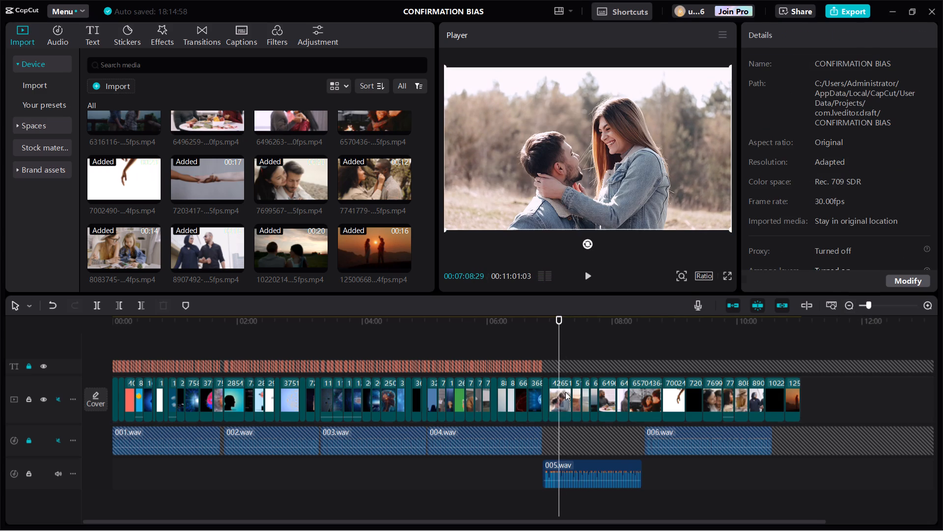
left_click(144, 302)
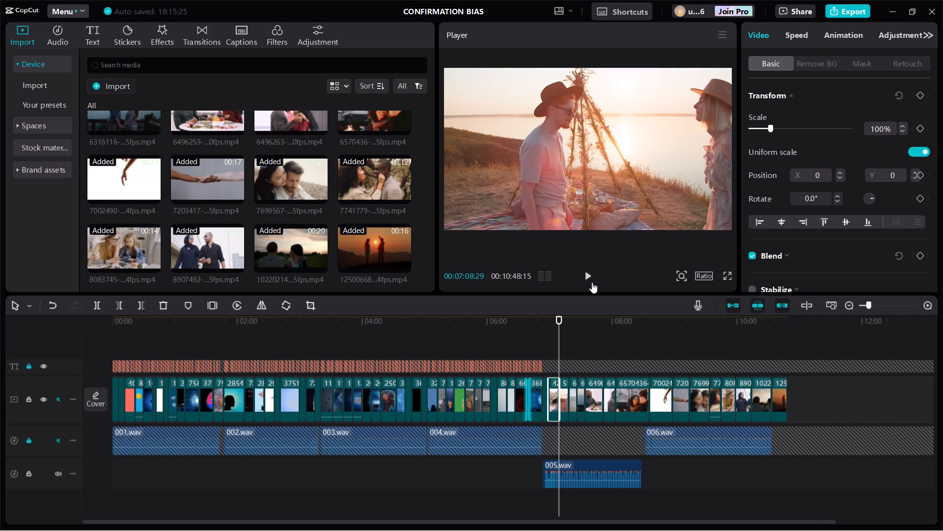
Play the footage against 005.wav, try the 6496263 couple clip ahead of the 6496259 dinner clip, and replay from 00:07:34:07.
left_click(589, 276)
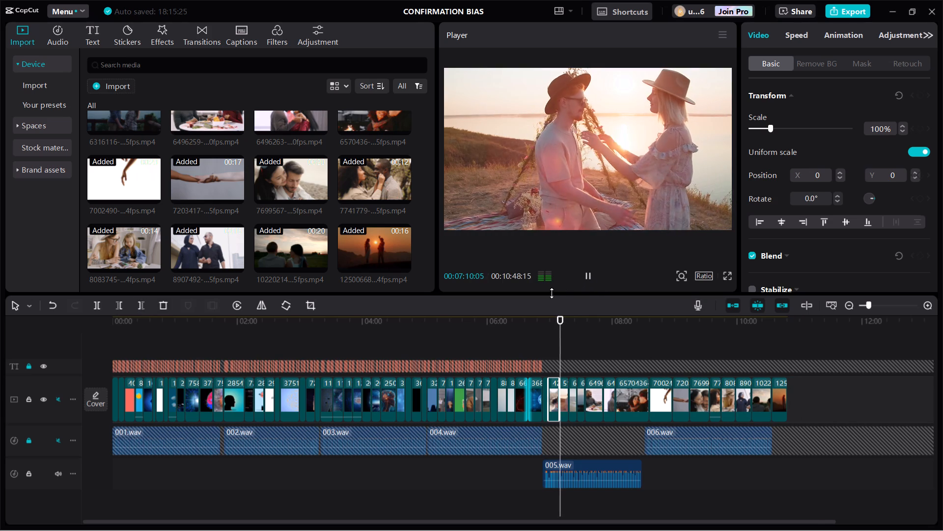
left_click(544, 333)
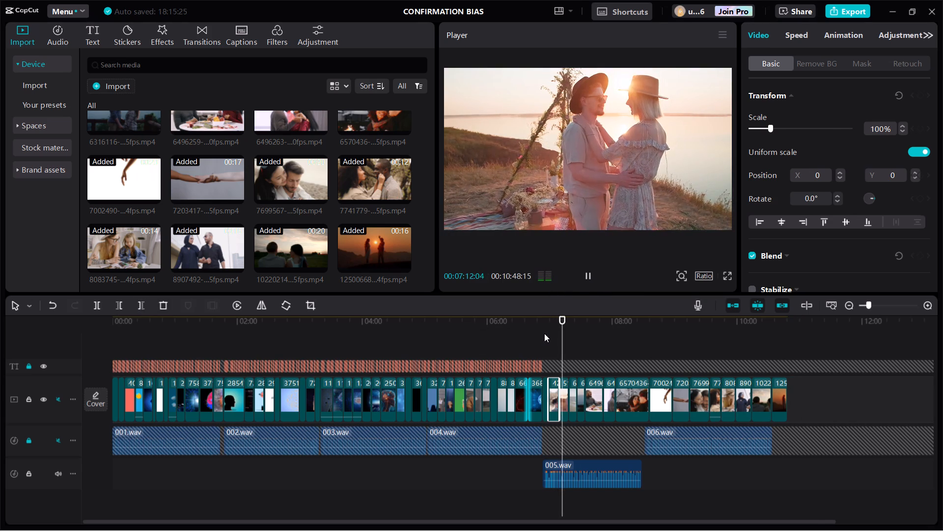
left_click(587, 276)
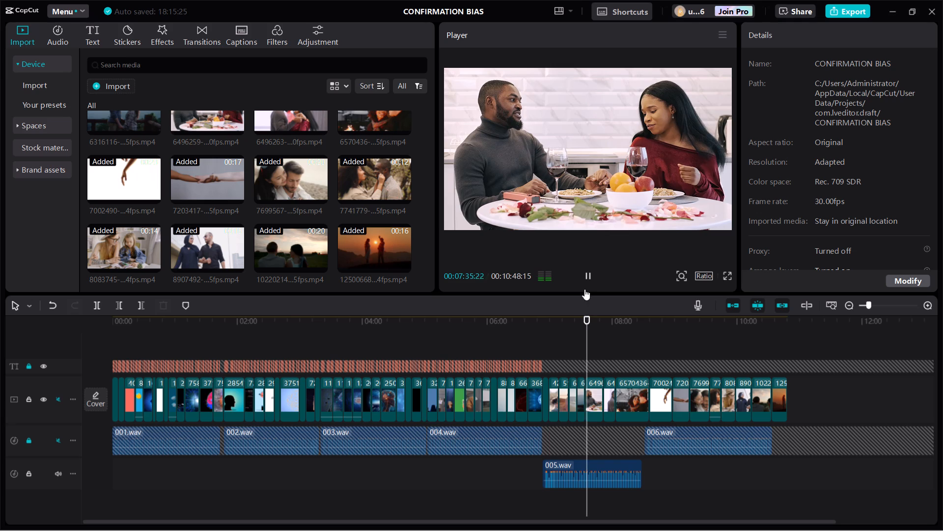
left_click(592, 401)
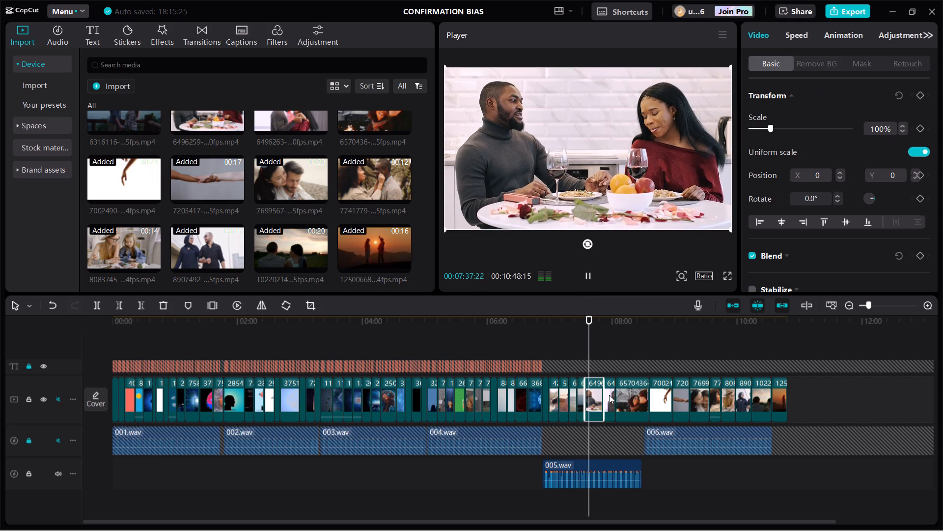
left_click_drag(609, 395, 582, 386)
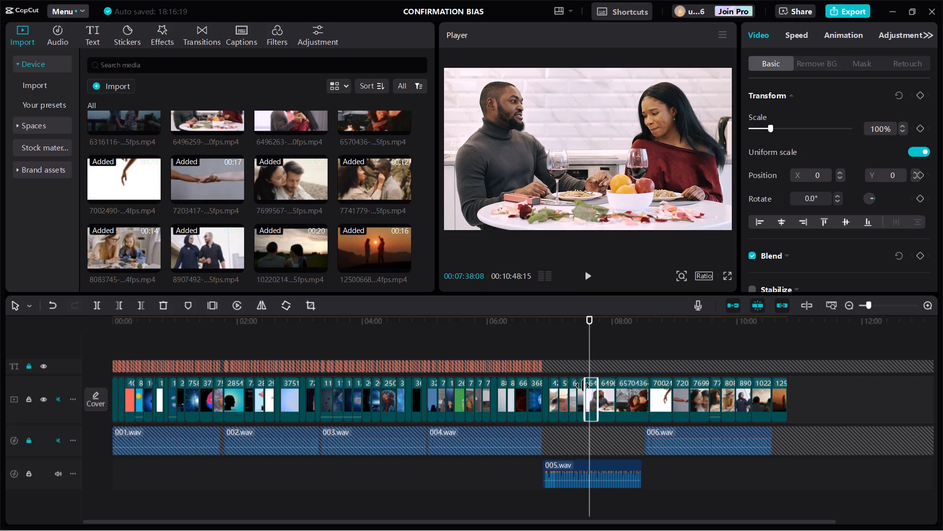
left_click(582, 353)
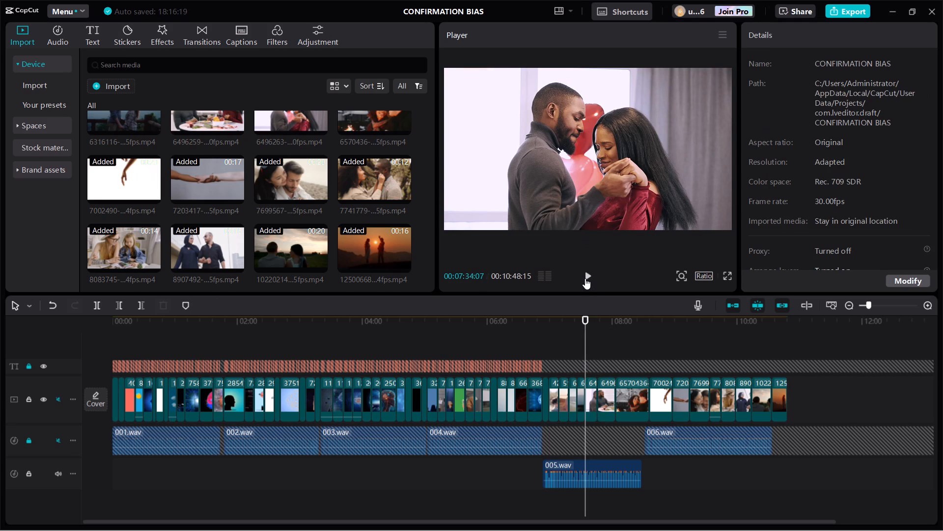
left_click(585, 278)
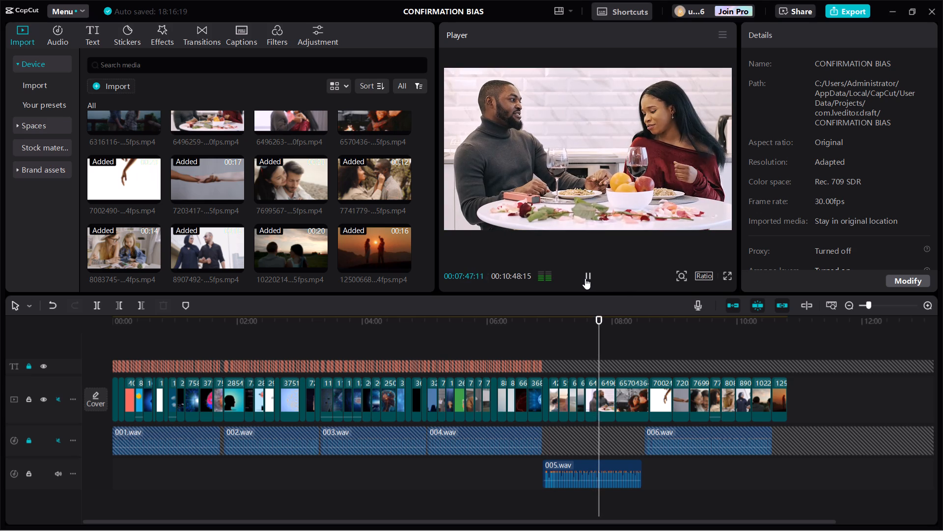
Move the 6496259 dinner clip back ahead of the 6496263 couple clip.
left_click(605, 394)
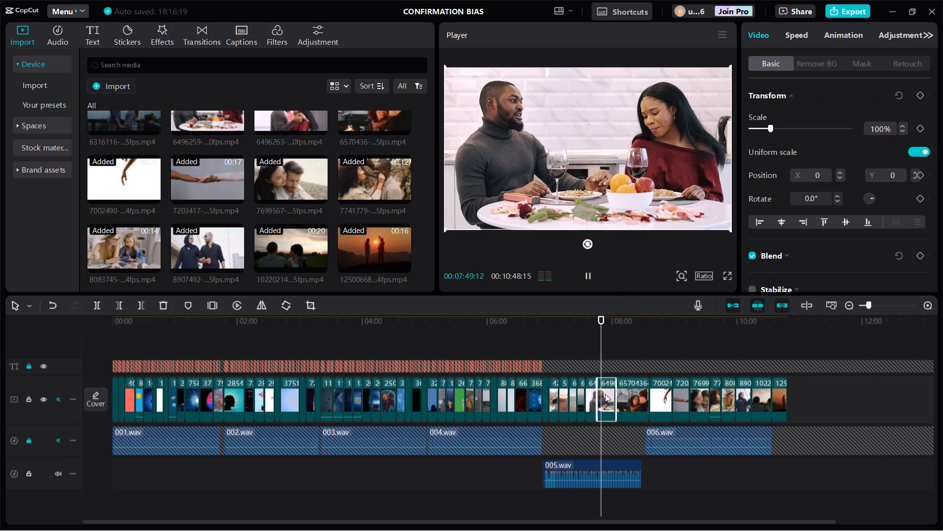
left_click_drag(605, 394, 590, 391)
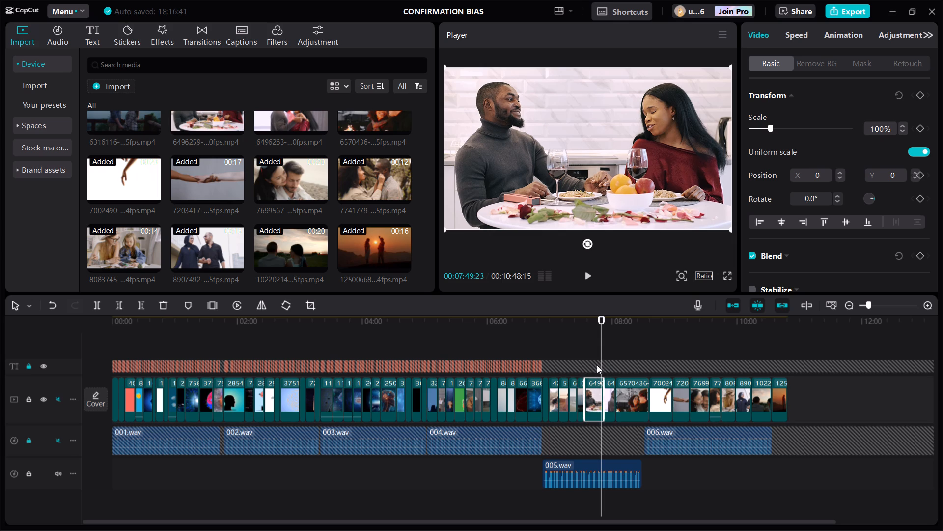
Cut off the end of the 6496259 dinner clip after 00:07:46:07.
left_click(598, 344)
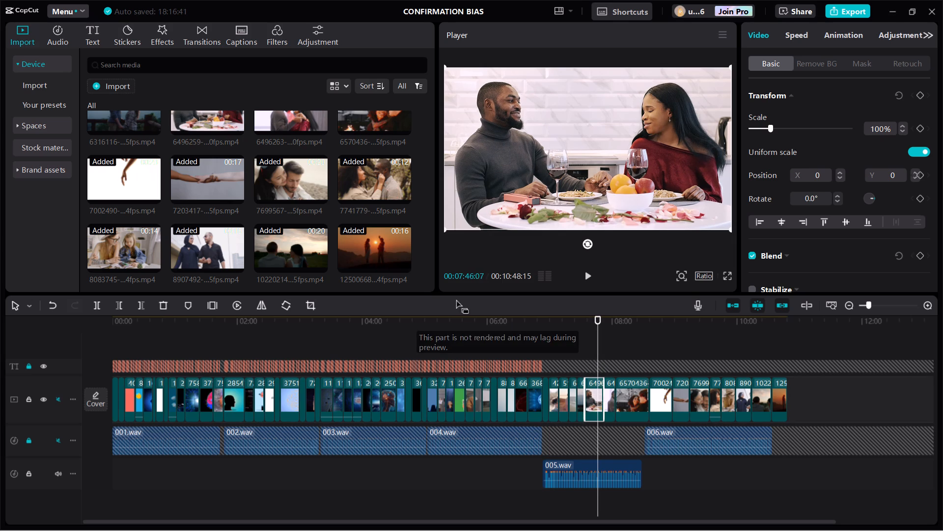
left_click(143, 302)
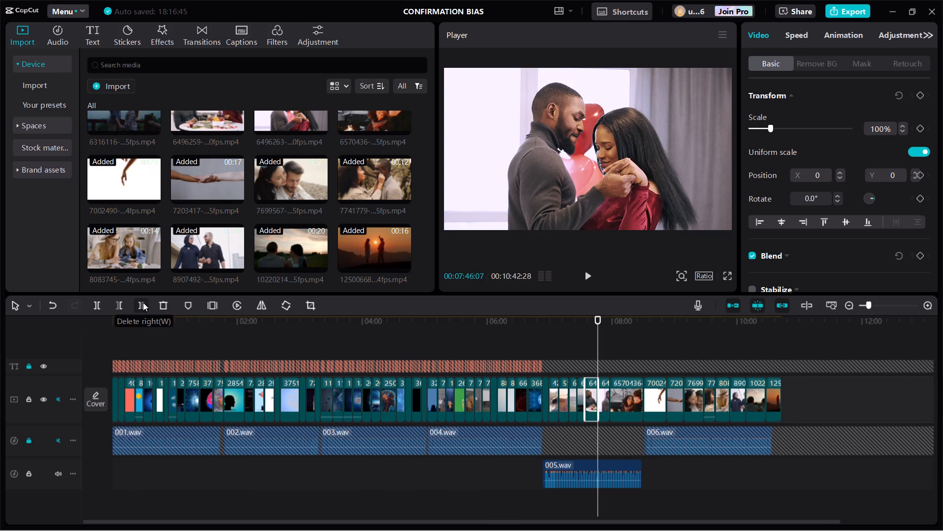
Cut off the end of the 6570436 sparkler couple clip after 00:08:07:28.
left_click(625, 370)
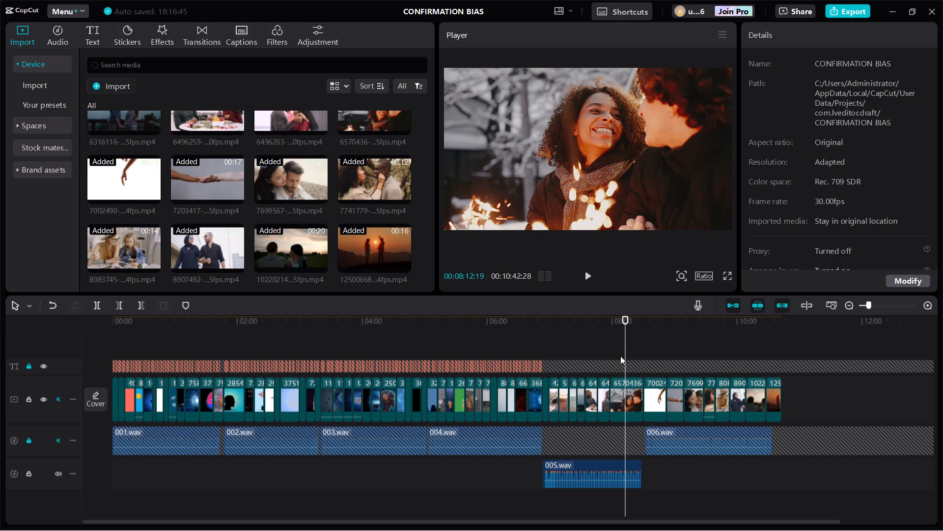
left_click(620, 347)
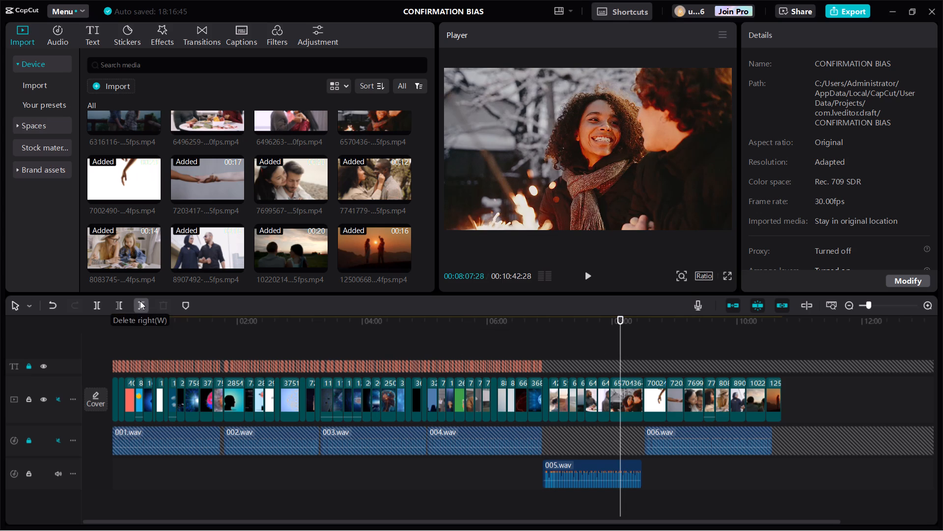
left_click(627, 404)
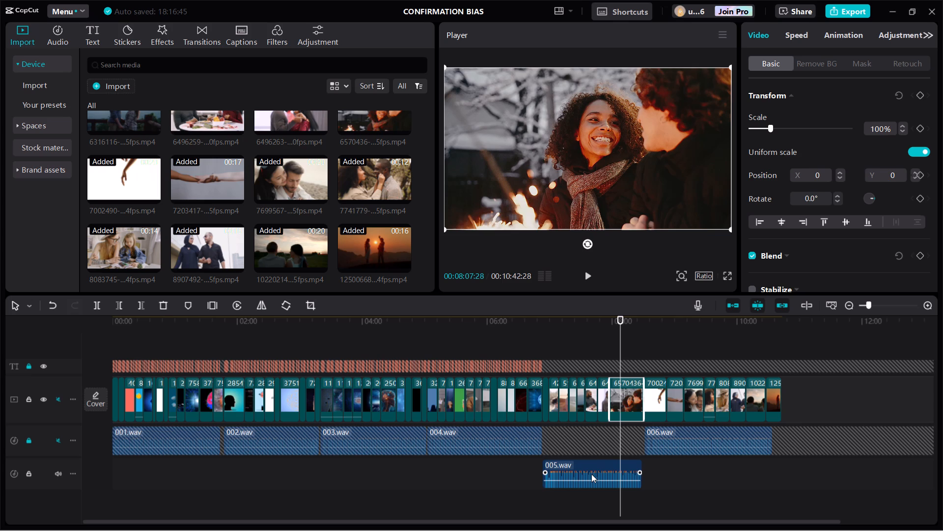
left_click(636, 394)
left_click(142, 303)
Delete the second 7002490 hands clip and the 7203417 holding-hands clip that follow the 6570436 clip.
left_click(638, 406)
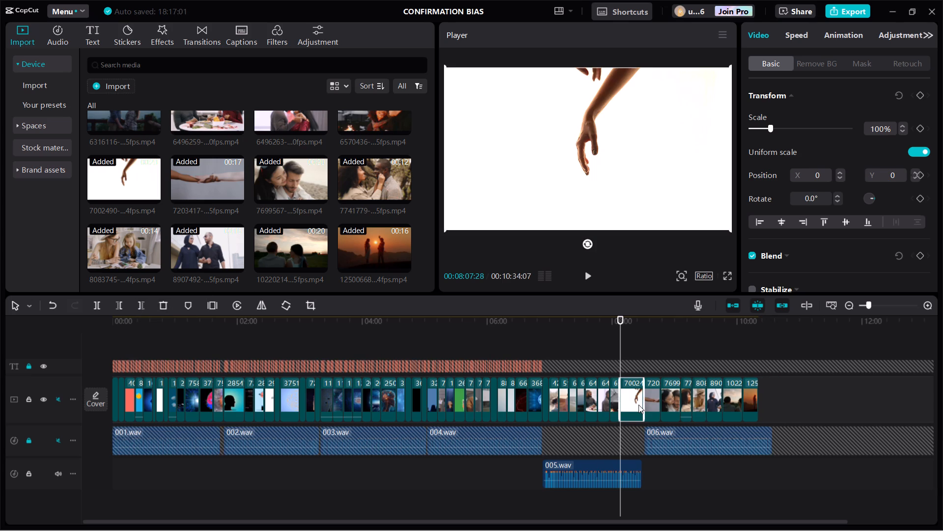
key("BackSpace")
left_click(628, 403)
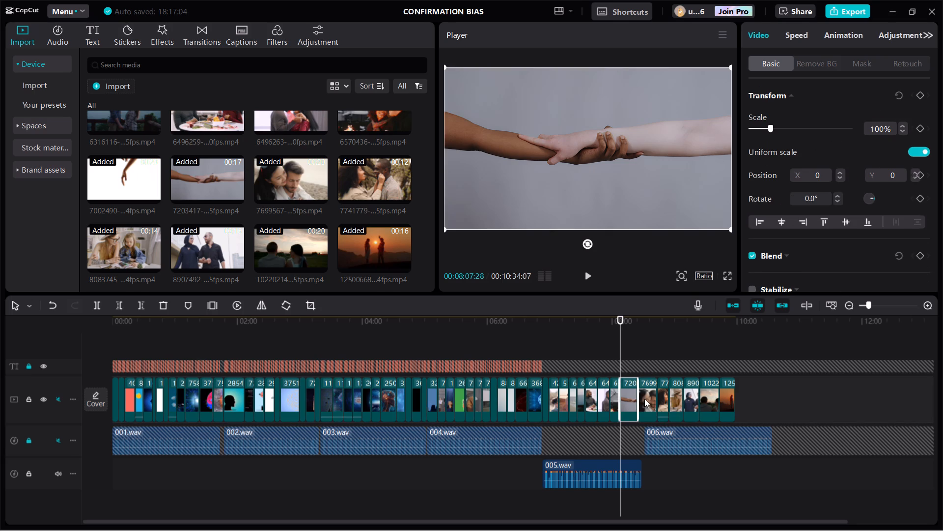
key("BackSpace")
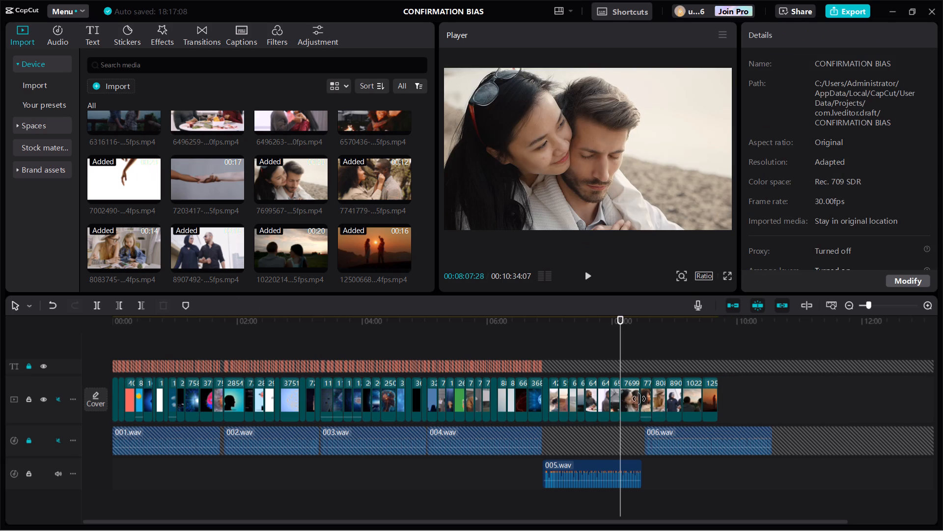
Cut off the end of the 7699567 embracing couple clip after 00:08:17:11, near the end of 005.wav.
left_click(591, 466)
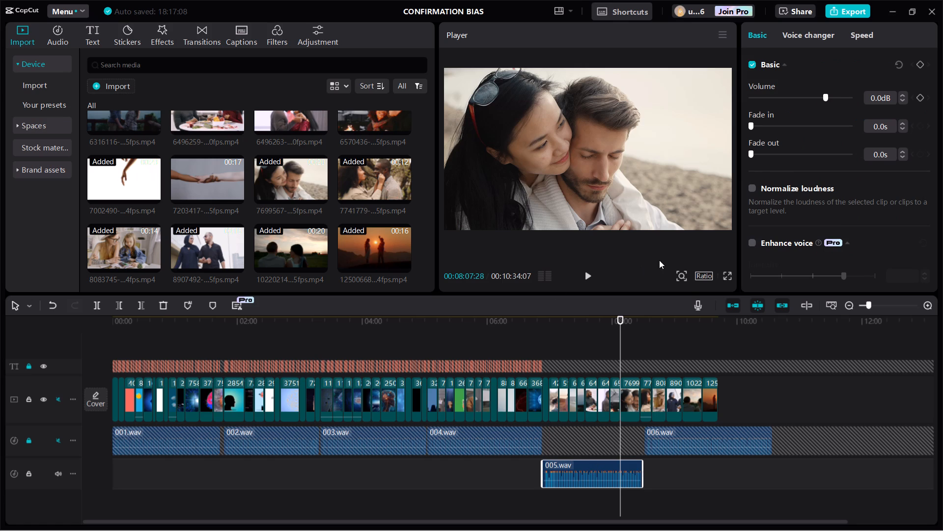
left_click(630, 394)
left_click(634, 353)
left_click(626, 344)
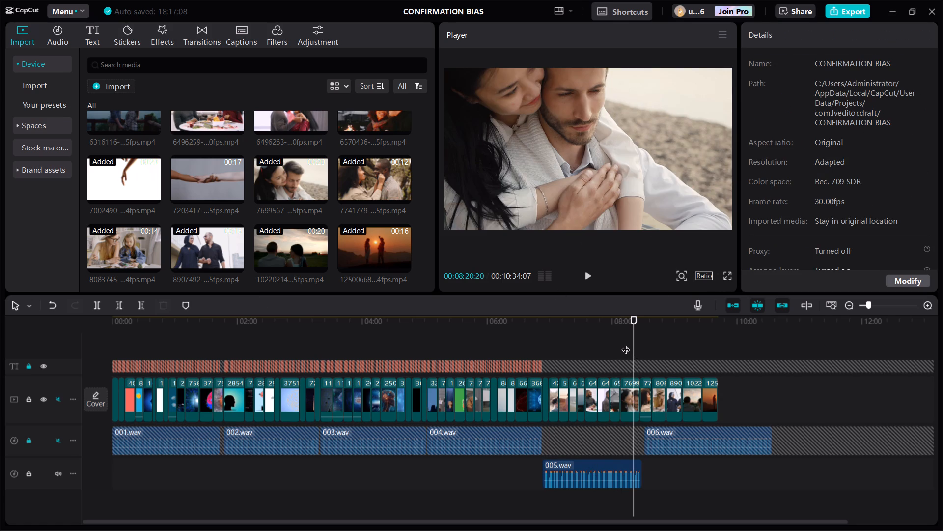
left_click(633, 339)
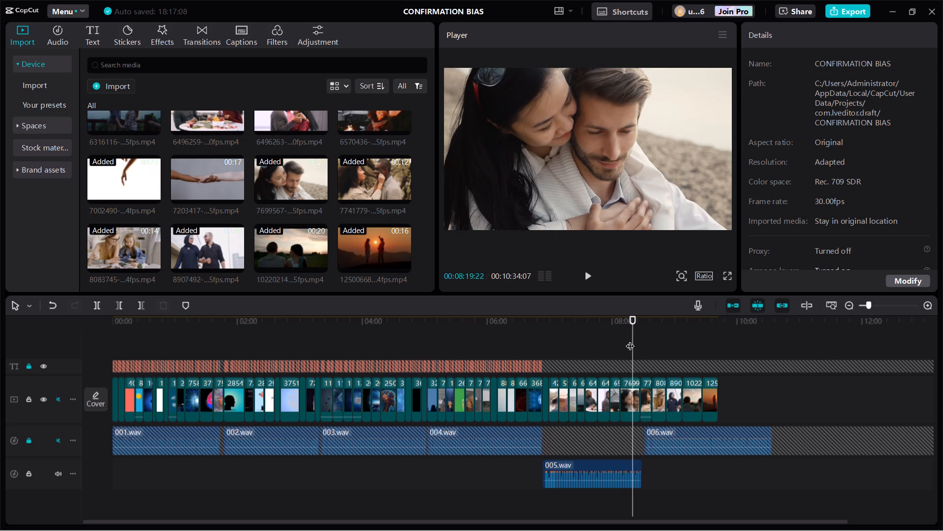
left_click(630, 340)
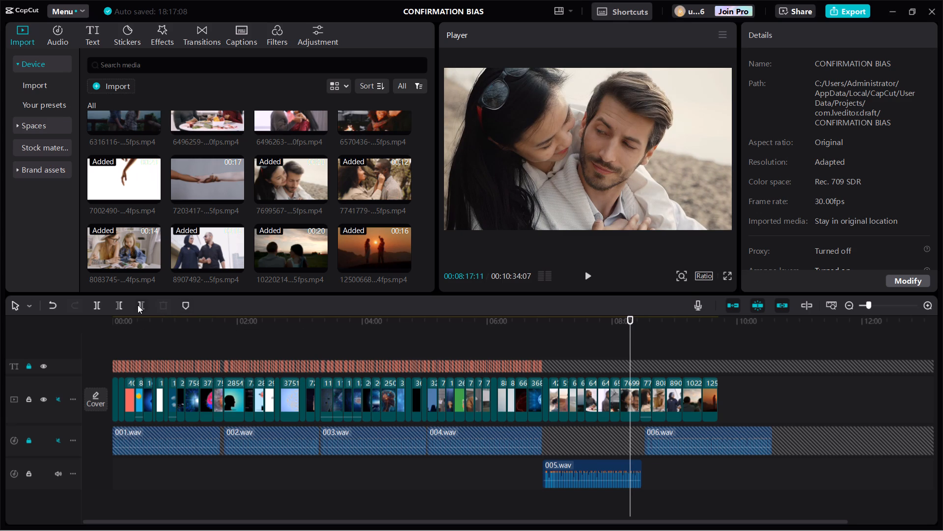
left_click(138, 305)
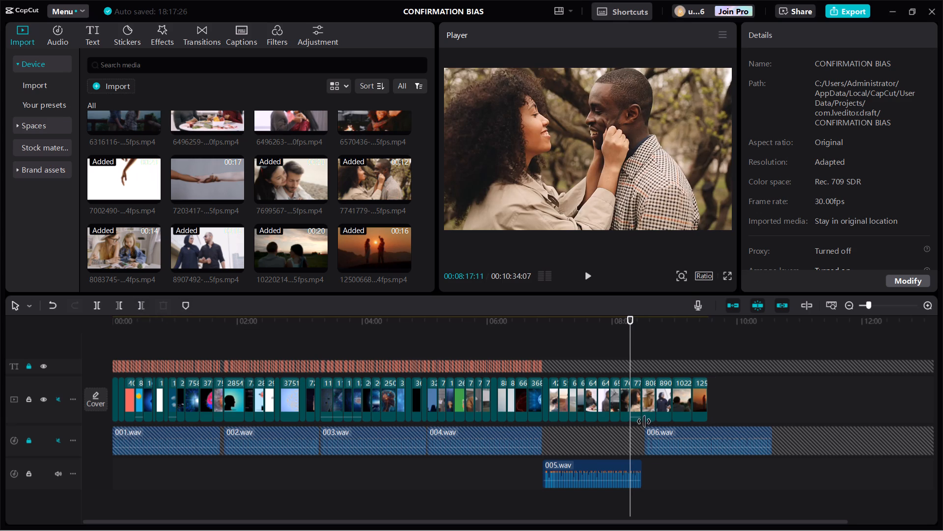
Play from 00:08:31:11 at the start of 006.wav and unmute the narration track holding 001.wav to 004.wav and 006.wav.
left_click(644, 424)
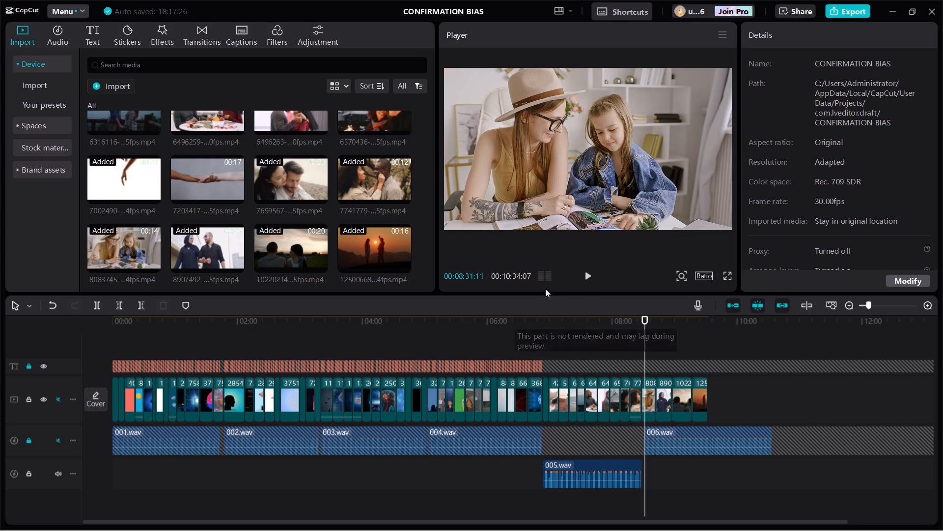
left_click(586, 274)
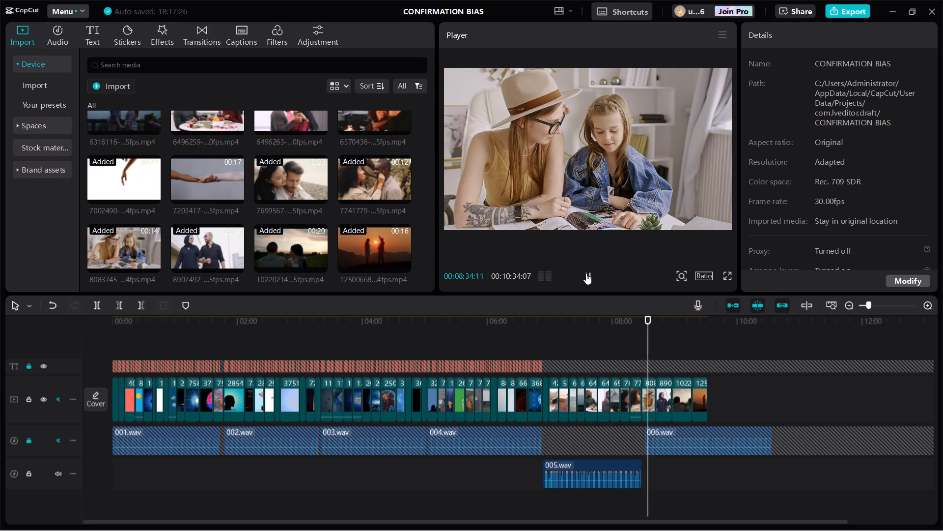
left_click(57, 442)
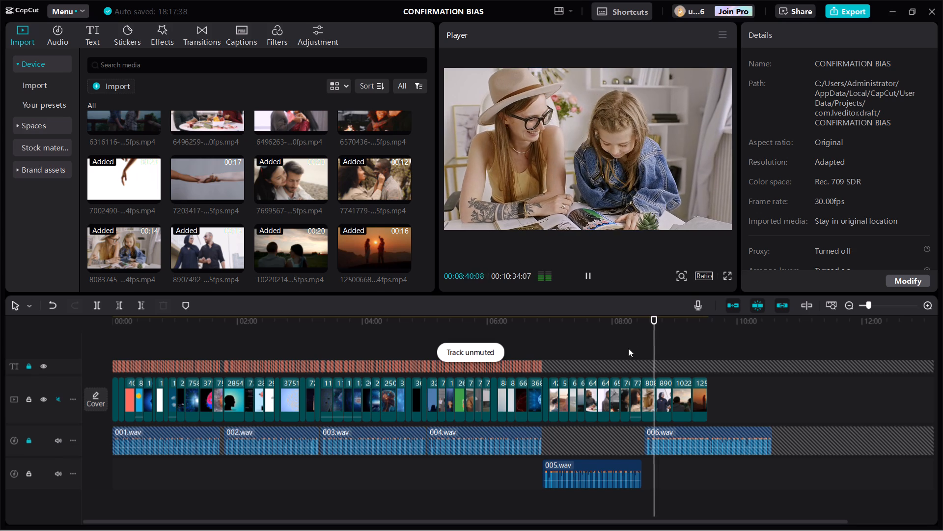
Play back from 00:08:17:11 to review the end of 005.wav and the start of 006.wav against the footage.
left_click(633, 338)
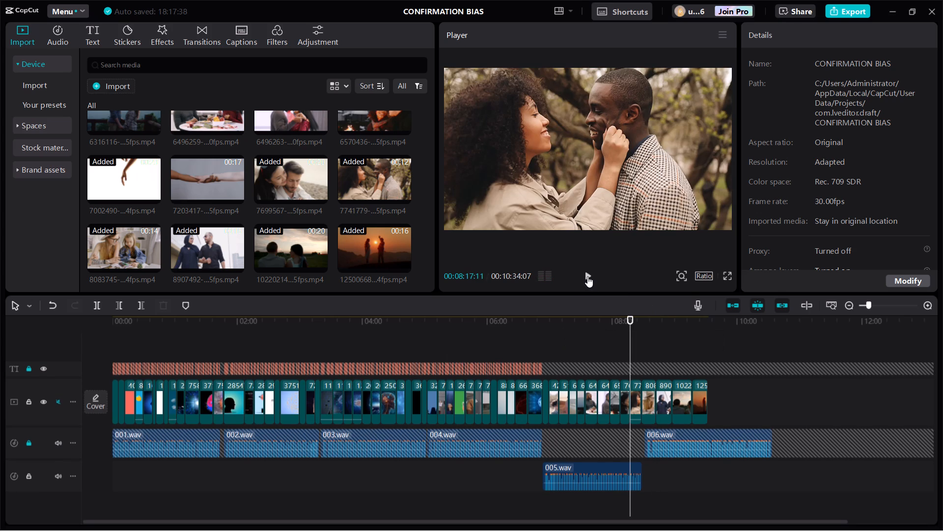
left_click(587, 276)
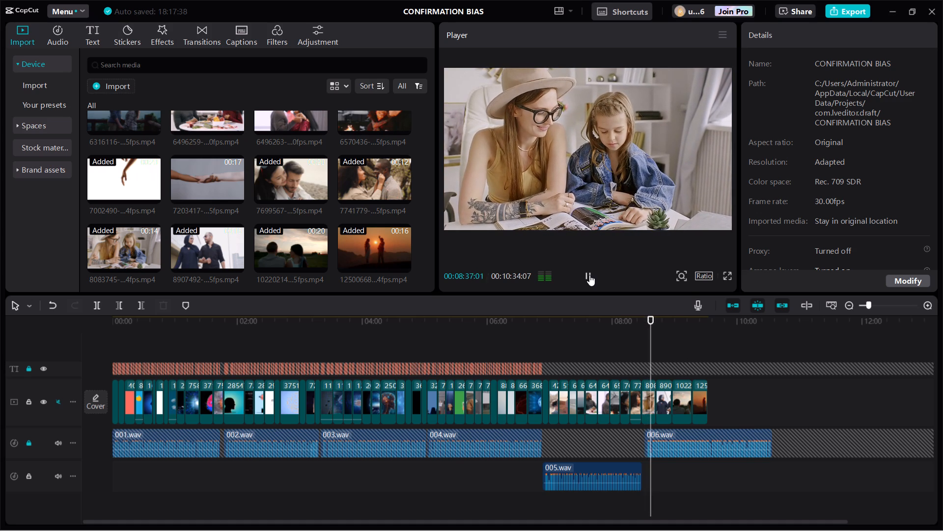
left_click(589, 273)
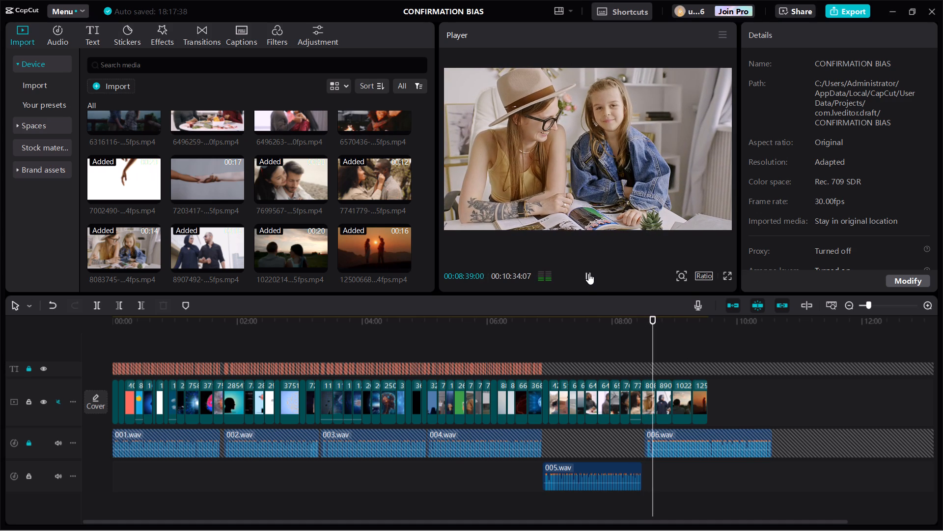
Unlock the main narration track and move 005.wav onto it, into the gap between 004.wav and 006.wav.
left_click(586, 446)
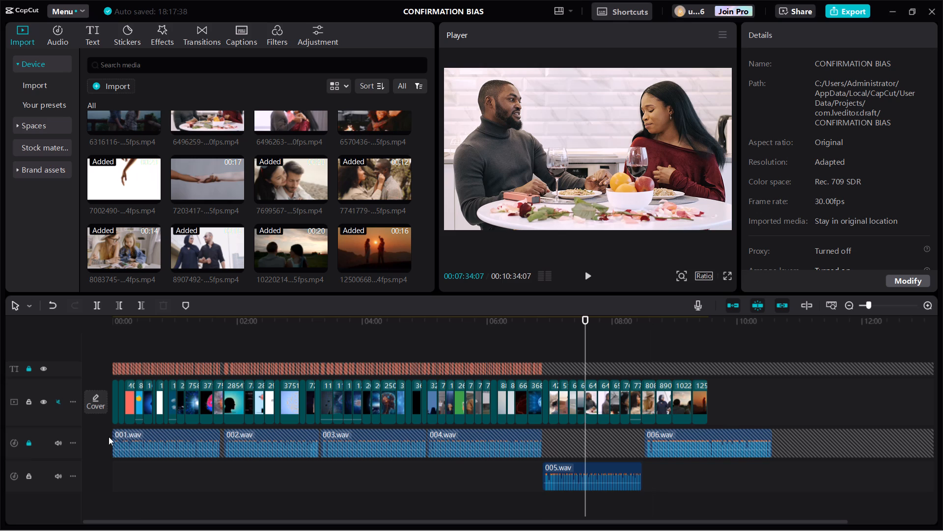
left_click(27, 442)
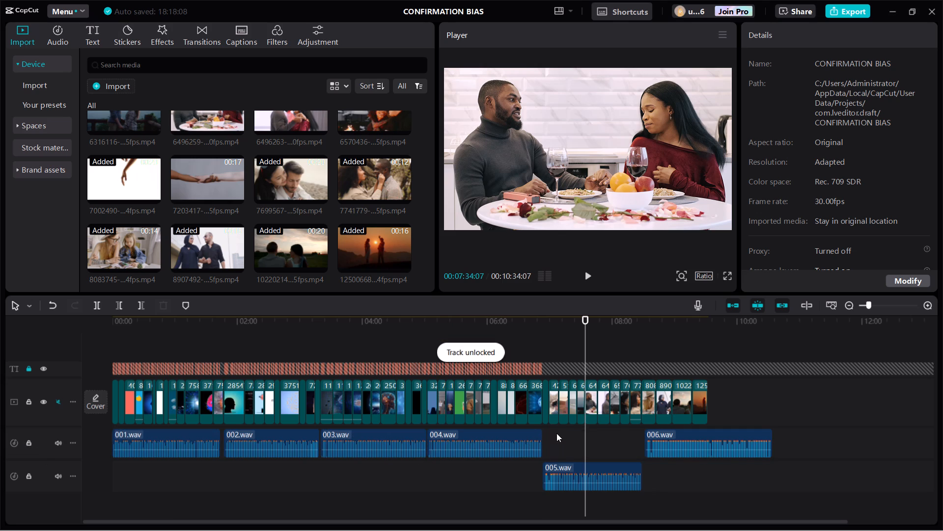
double_click(929, 304)
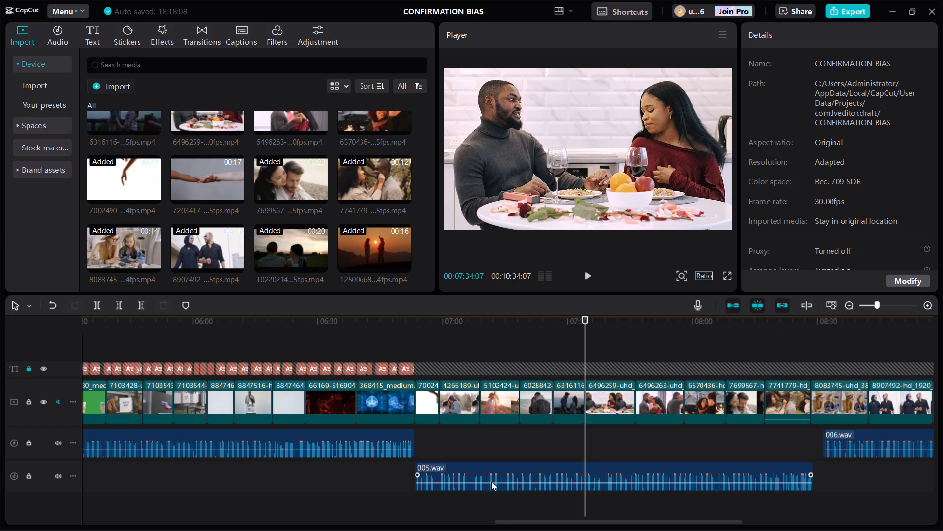
left_click_drag(491, 481, 496, 445)
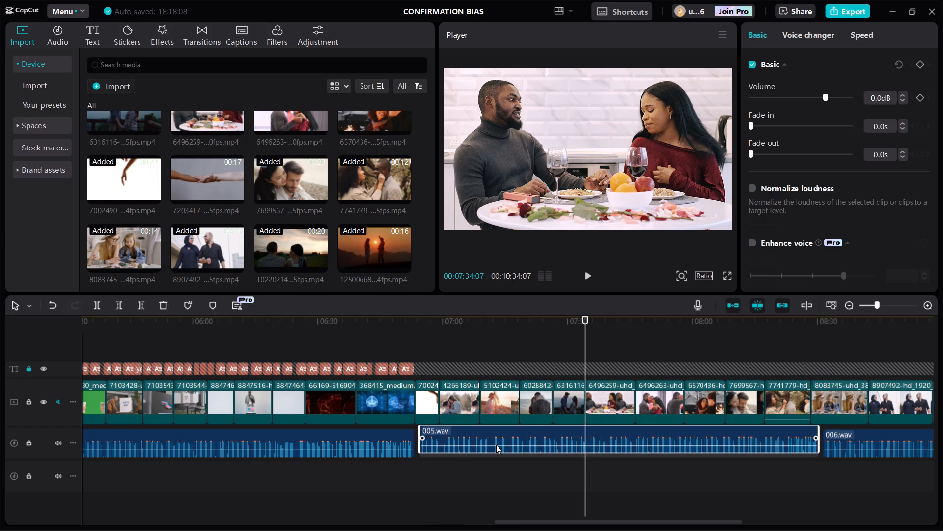
left_click_drag(496, 445, 496, 445)
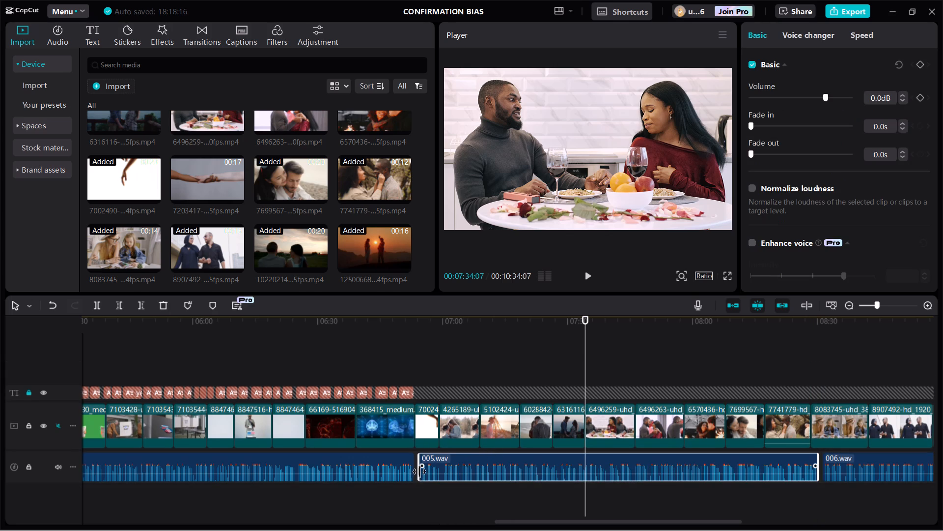
Play back from 00:06:51:00 to review the end of 004.wav and the relationship clips under 005.wav.
left_click(405, 362)
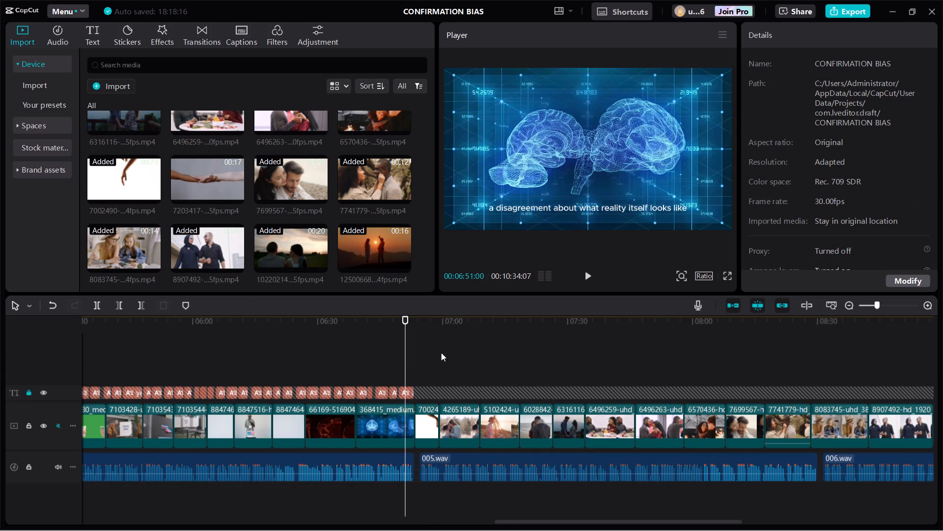
left_click(586, 271)
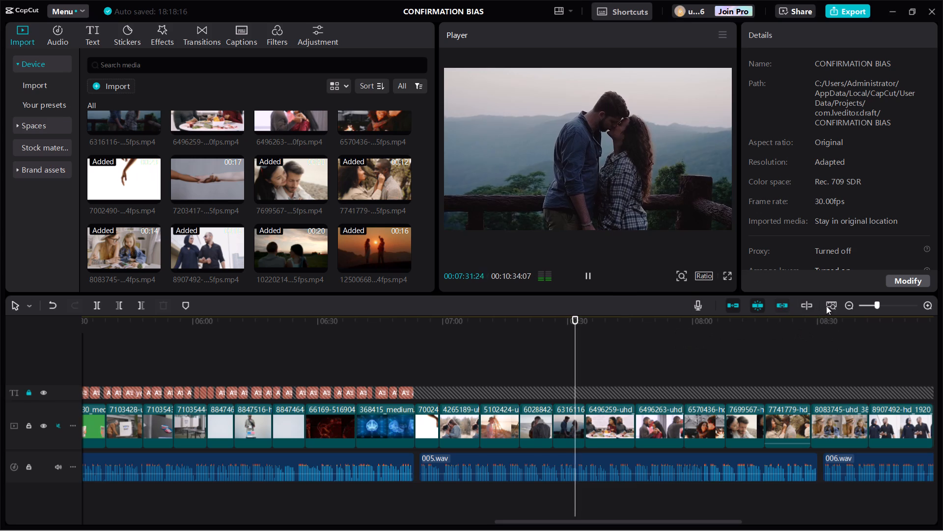
left_click(844, 304)
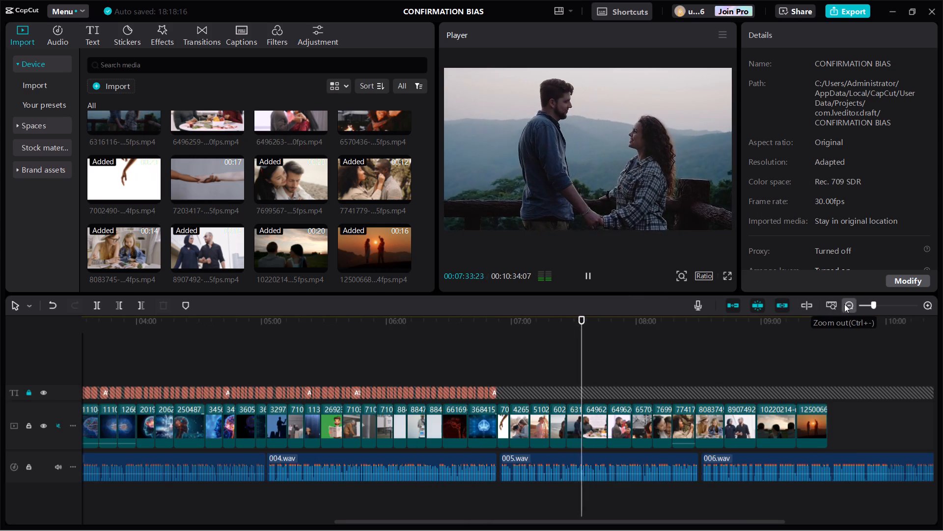
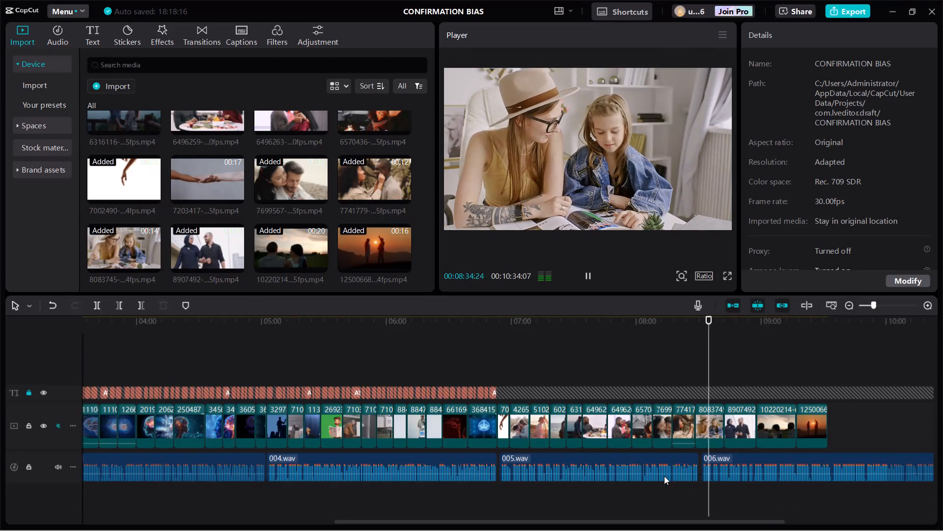
Stop playback and lower the volume of 006.wav to -∞ dB.
left_click(663, 475)
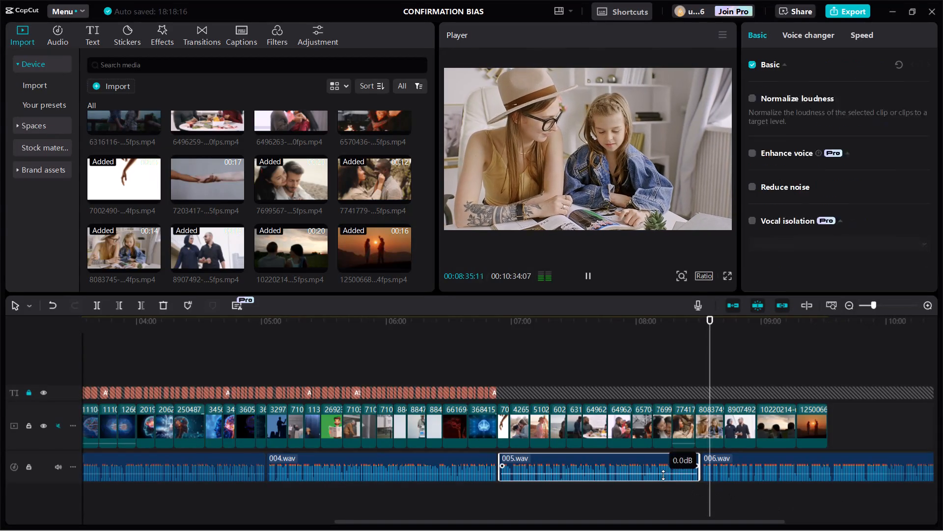
left_click(705, 435)
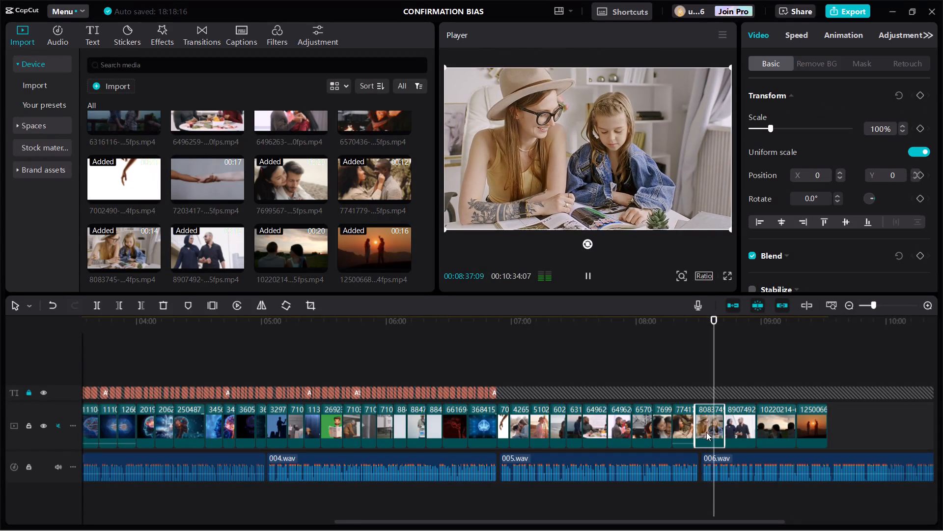
left_click(706, 371)
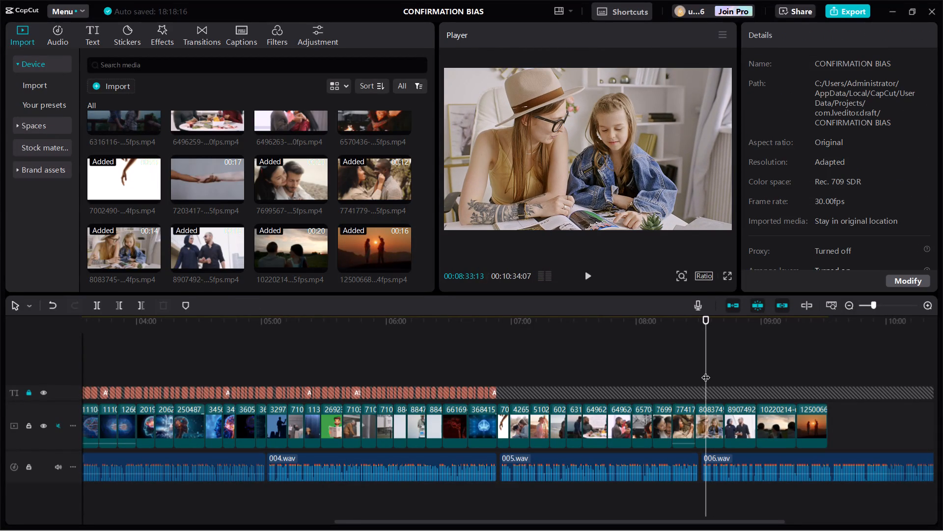
left_click(763, 469)
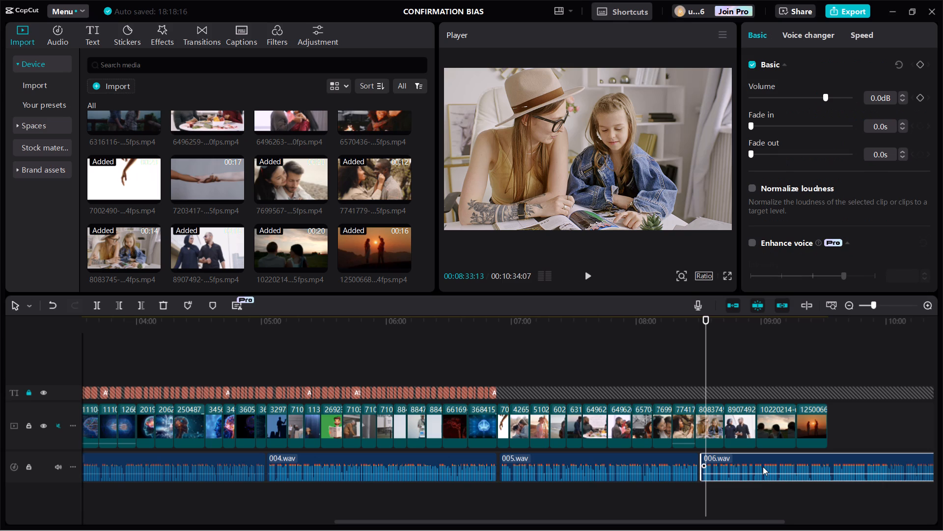
right_click(762, 467)
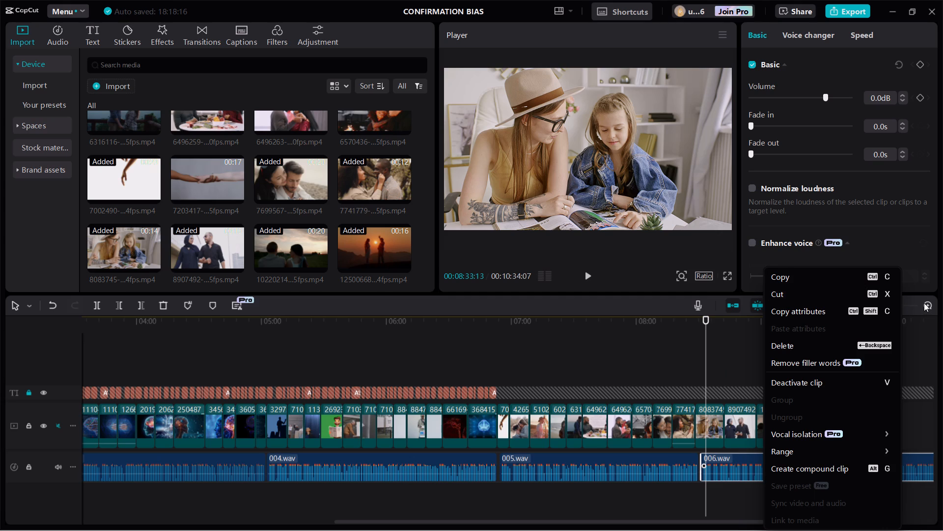
left_click(753, 99)
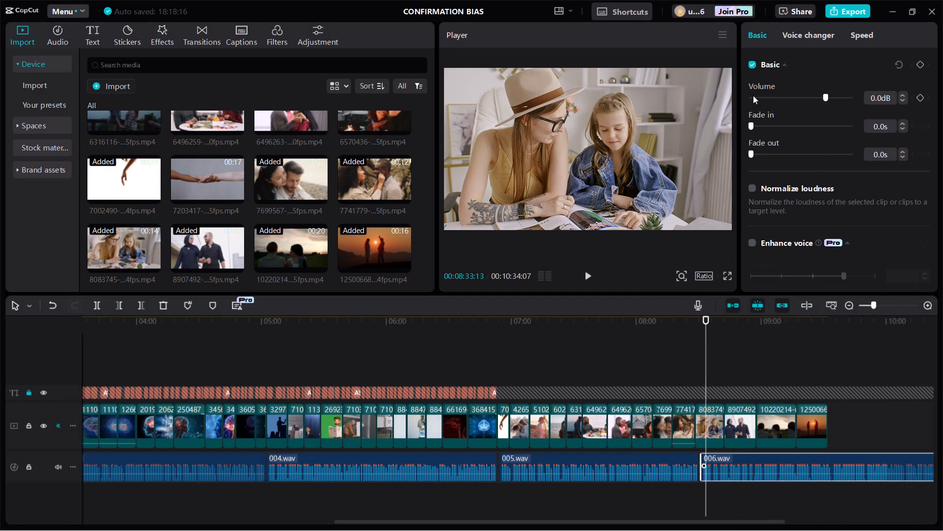
left_click_drag(753, 95, 734, 100)
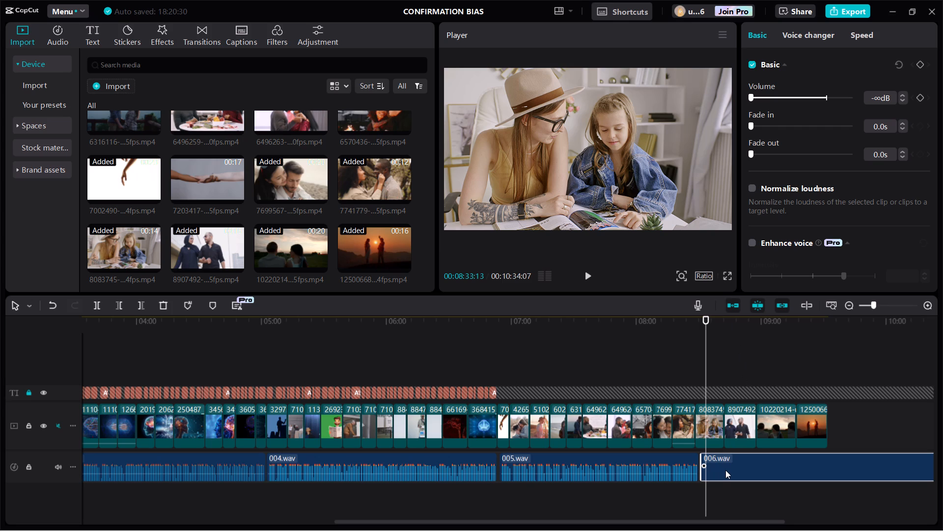
Trim the end of the 8083745 mother-and-daughter clip to the start of 006.wav at 00:08:31:11.
left_click(726, 470)
triple_click(926, 303)
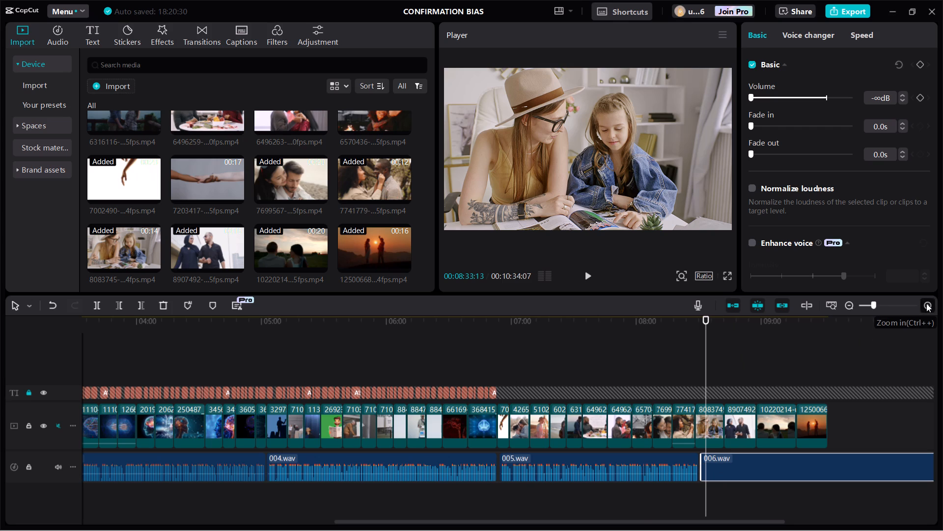
double_click(926, 303)
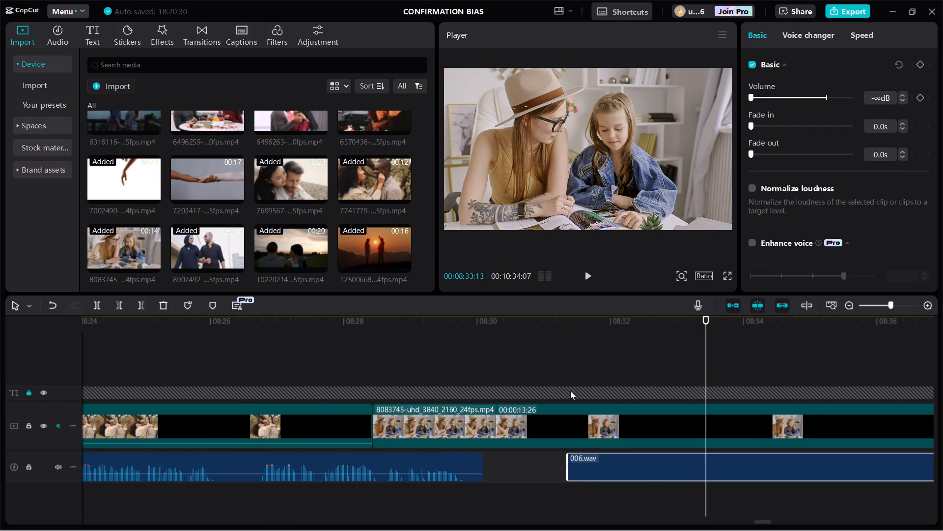
left_click(570, 384)
left_click(595, 464)
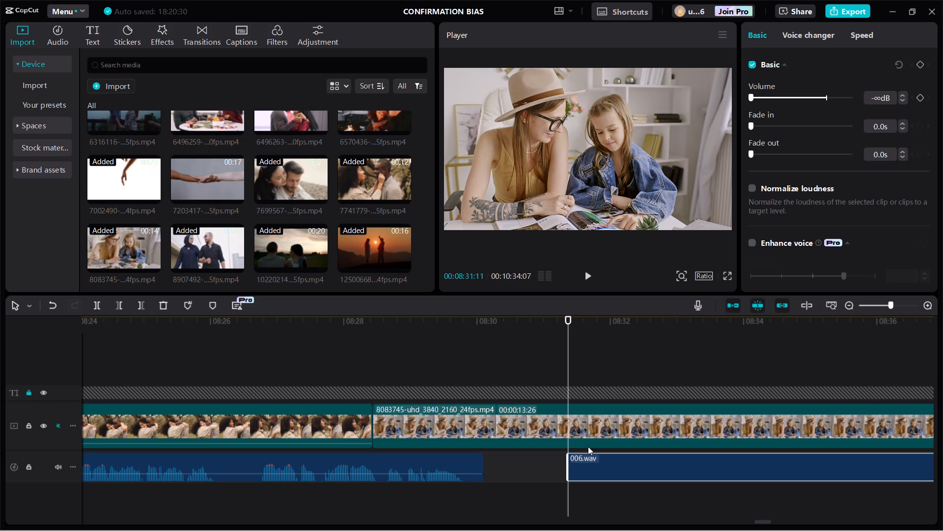
left_click(583, 426)
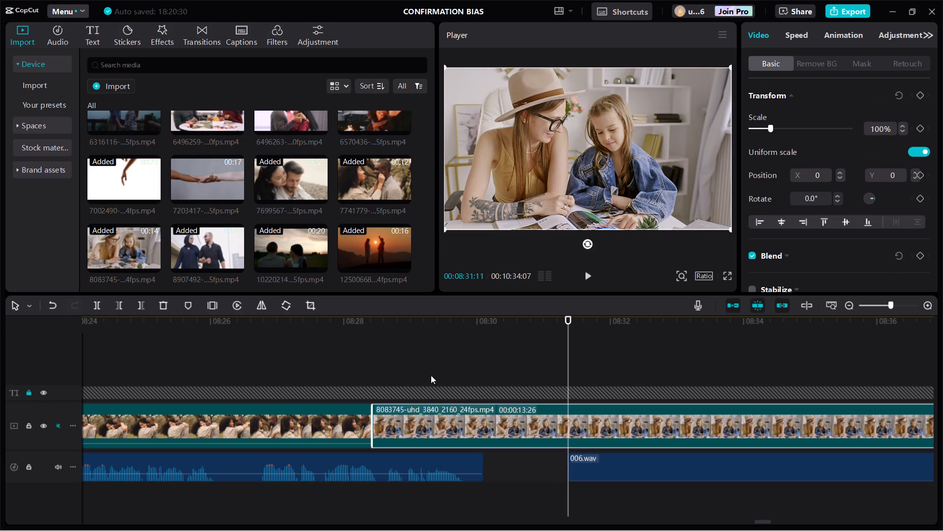
left_click(140, 304)
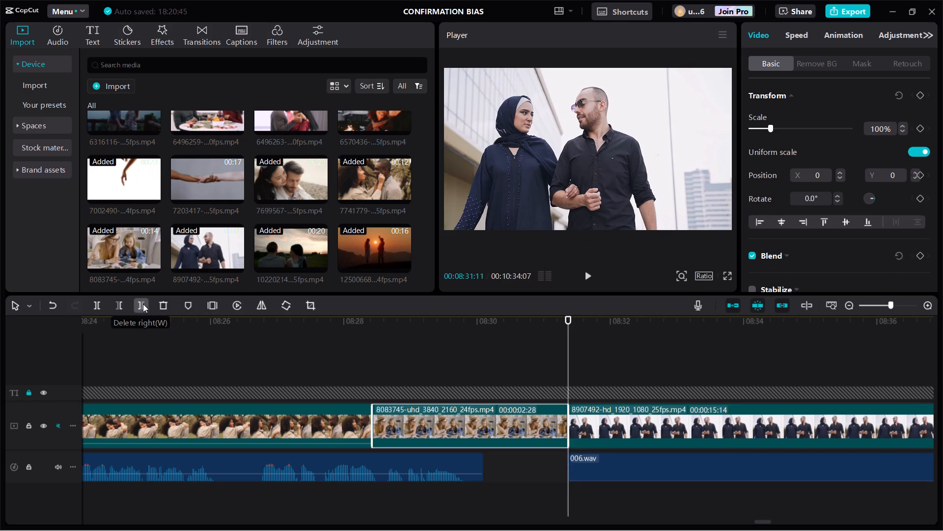
Move the 8907492 walking couple clip onto an overlay track, starting at 00:08:26:00.
left_click(250, 367)
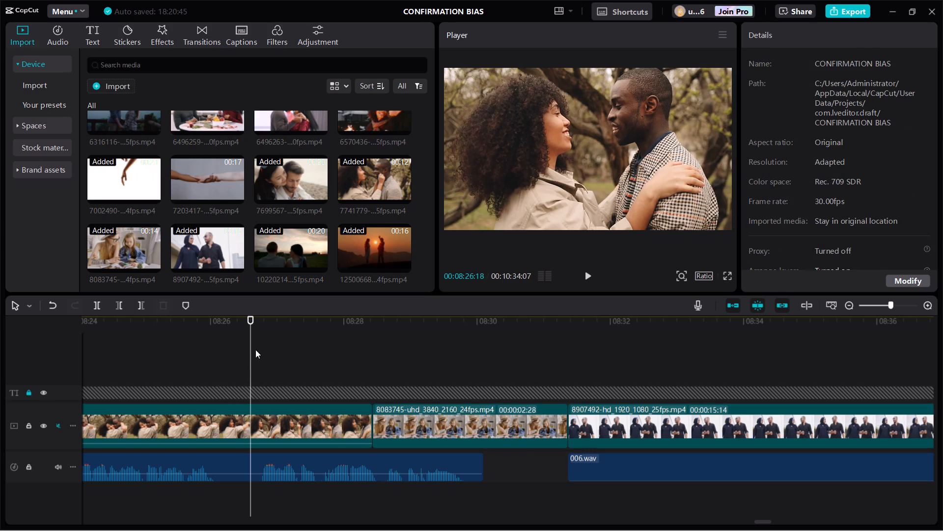
left_click(210, 322)
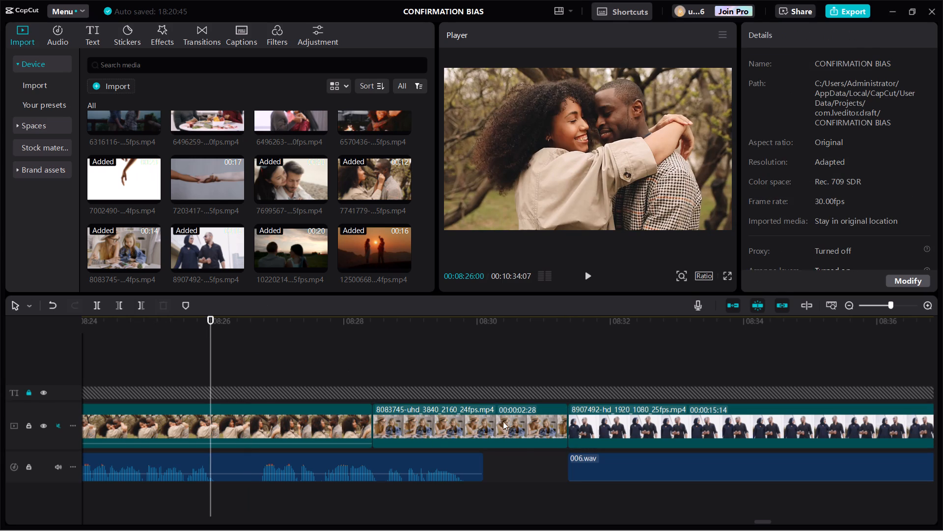
left_click_drag(600, 417, 233, 359)
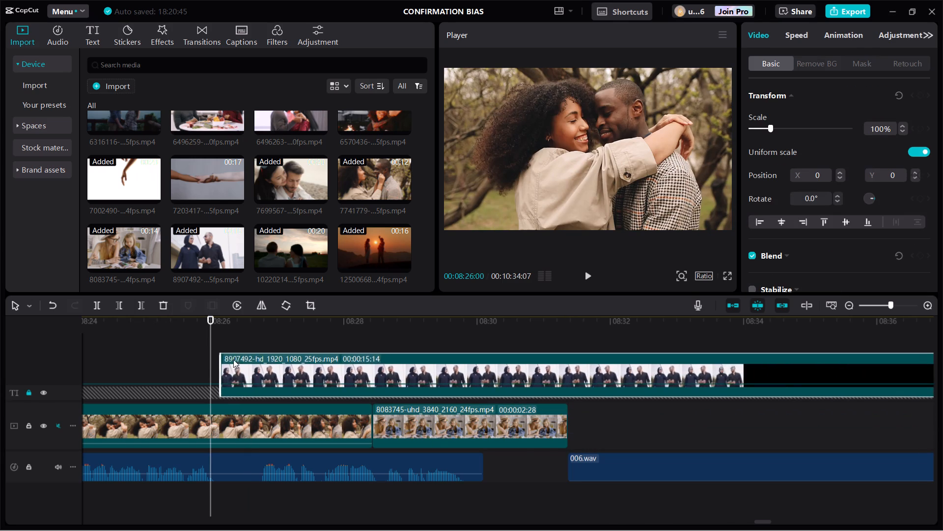
left_click_drag(233, 359, 242, 347)
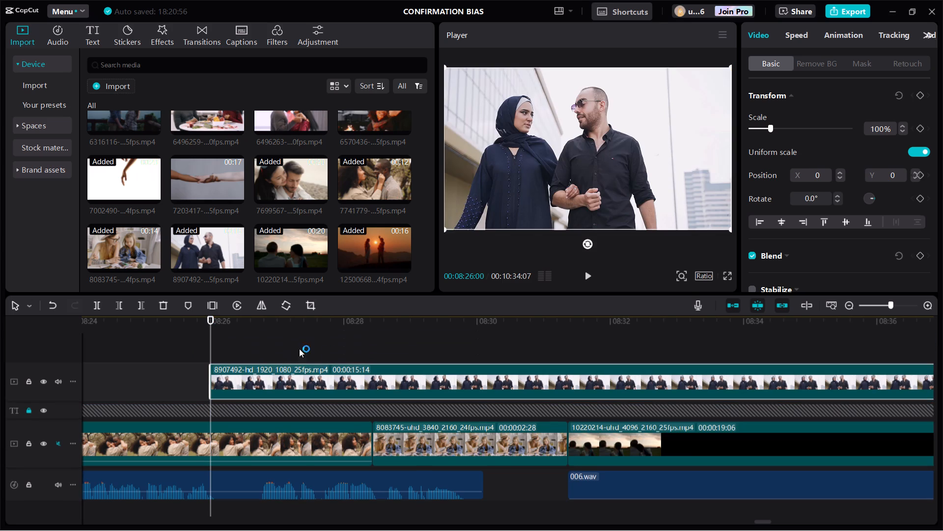
Trim the end of the 8907492 overlay clip to 00:08:28:13, where the 8083745 clip begins.
left_click(367, 333)
left_click(374, 333)
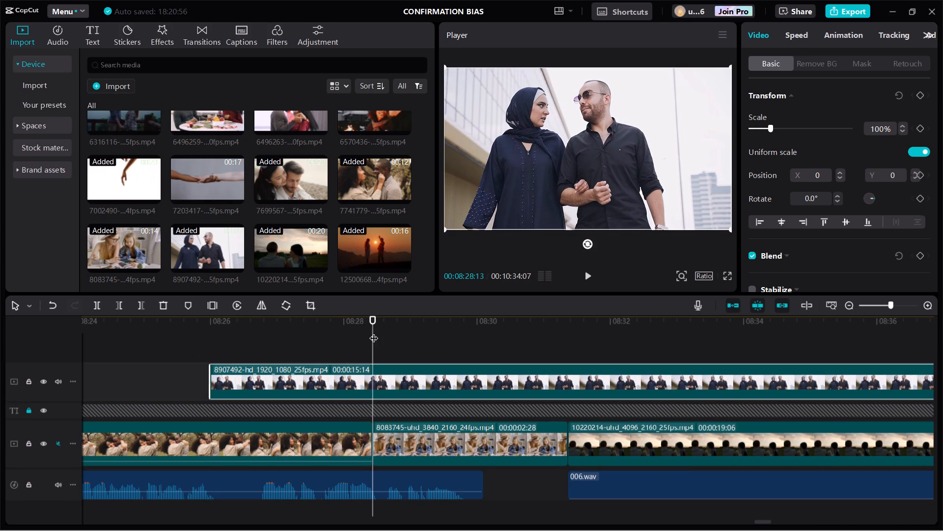
left_click(379, 379)
left_click(208, 342)
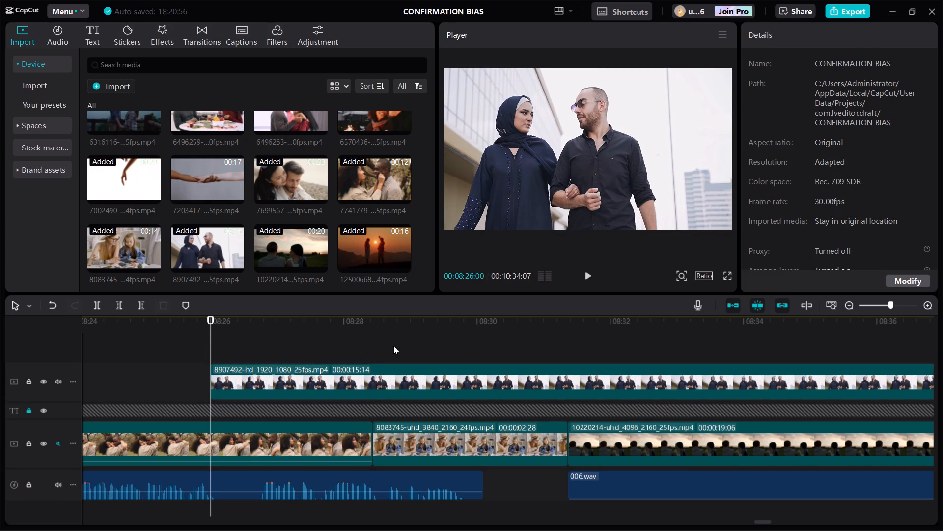
left_click(371, 346)
left_click(387, 382)
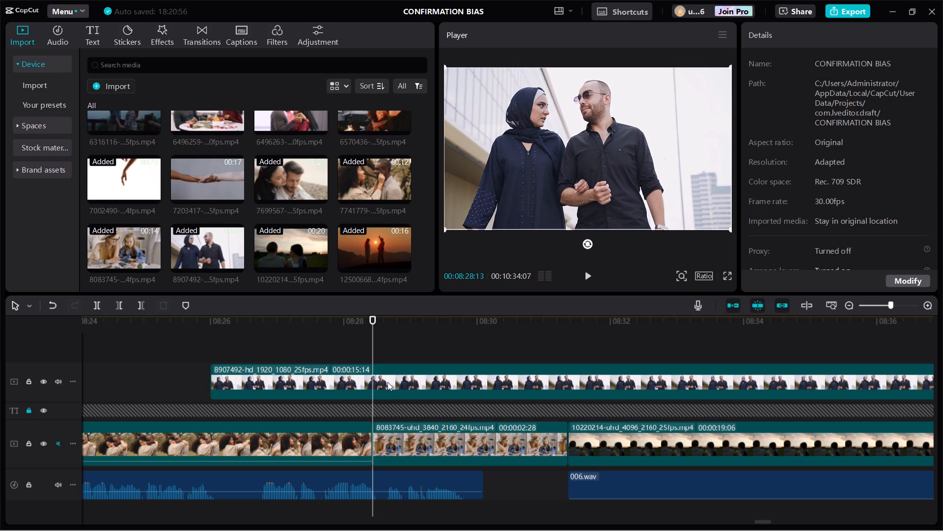
left_click(142, 304)
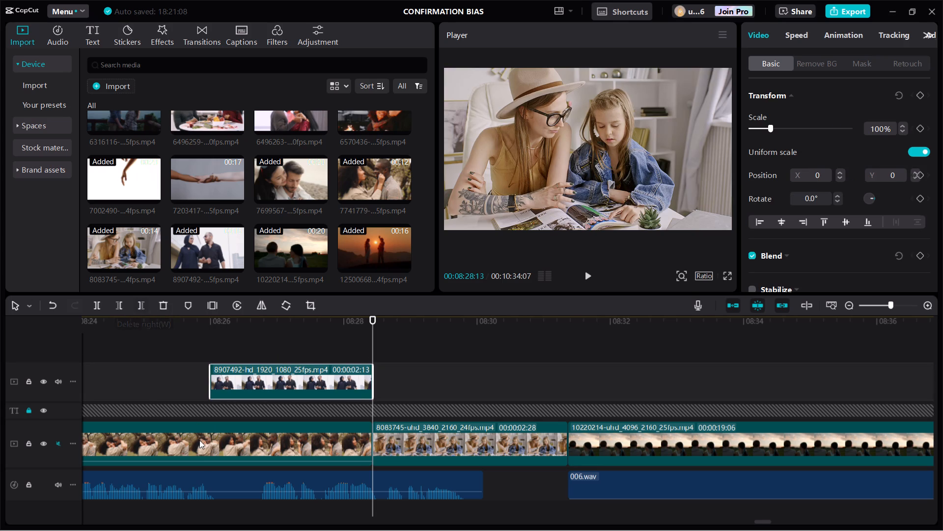
Cut away the part of the 7741779 embracing couple clip before 00:08:26:00.
left_click(208, 341)
left_click(198, 449)
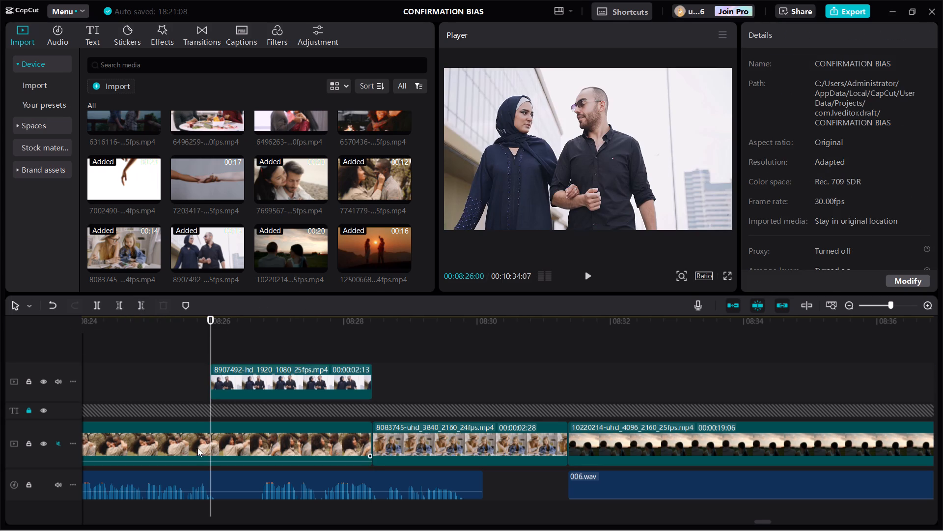
left_click(117, 309)
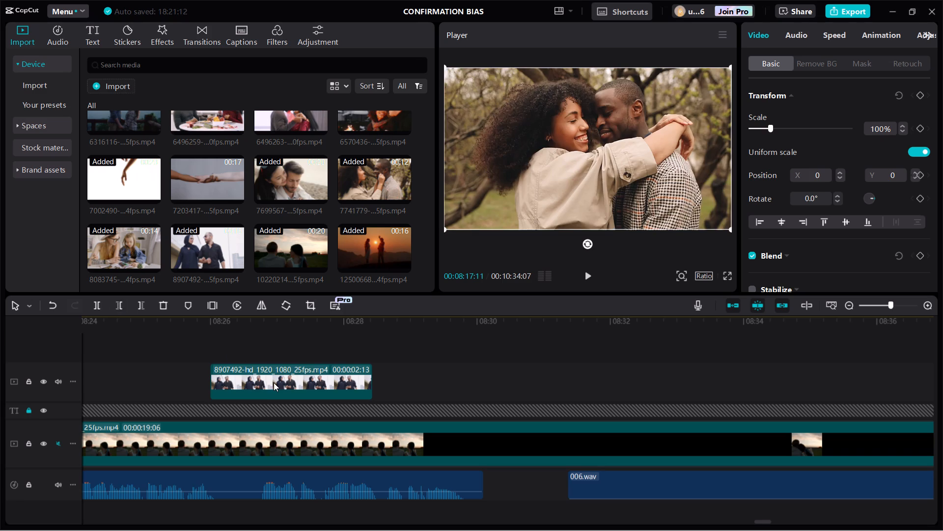
Move the trimmed 8907492 clip onto the main video track, between the 7741779 and 8083745 clips.
left_click_drag(270, 381, 147, 402)
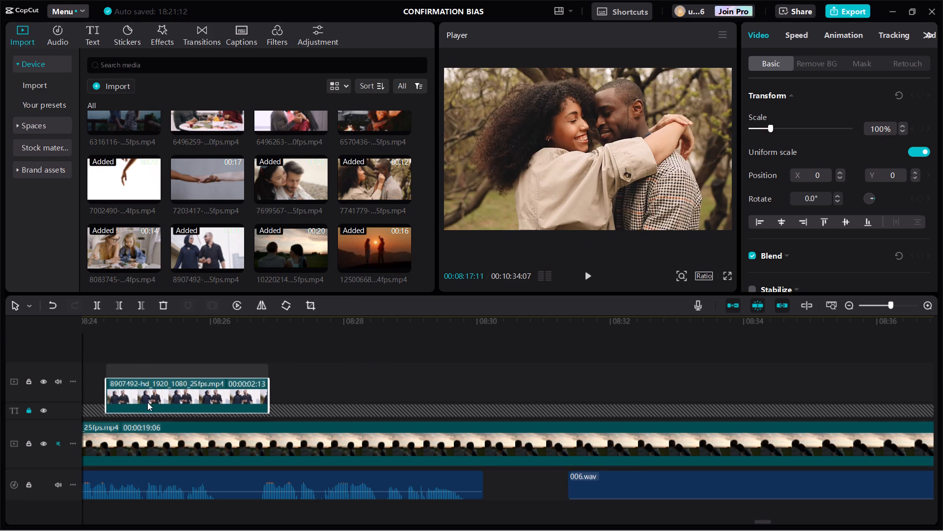
left_click_drag(147, 402, 280, 462)
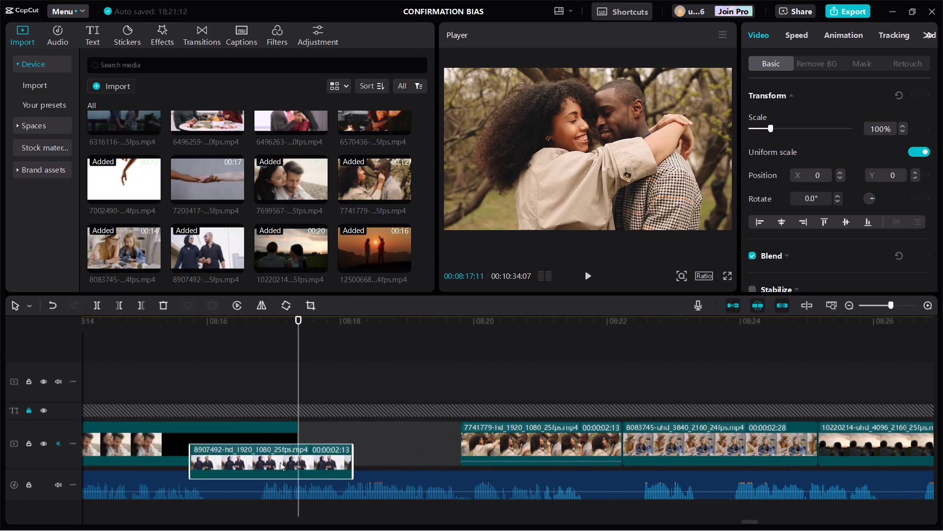
left_click_drag(280, 462, 451, 443)
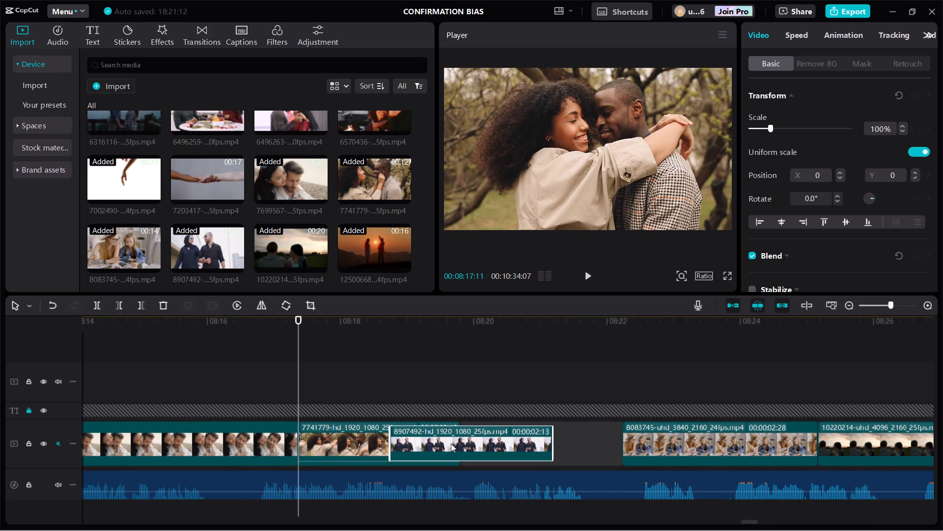
left_click_drag(451, 443, 530, 442)
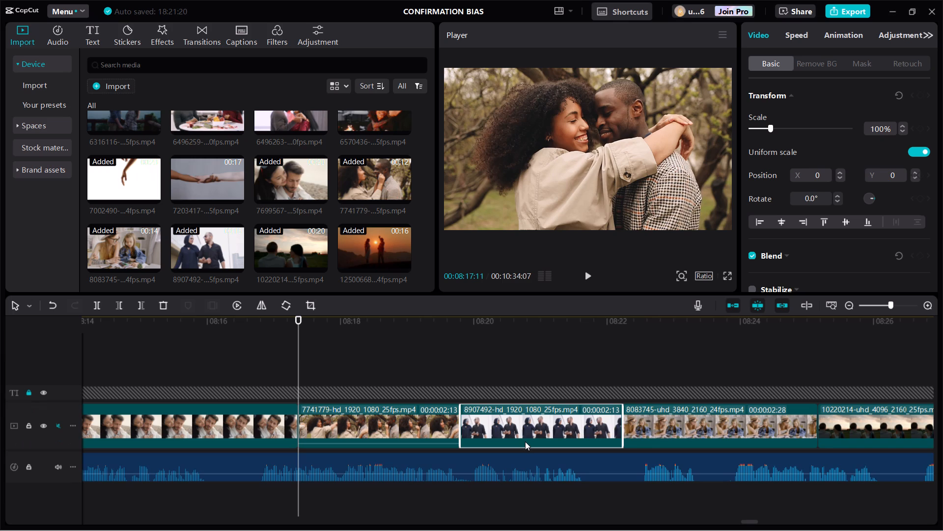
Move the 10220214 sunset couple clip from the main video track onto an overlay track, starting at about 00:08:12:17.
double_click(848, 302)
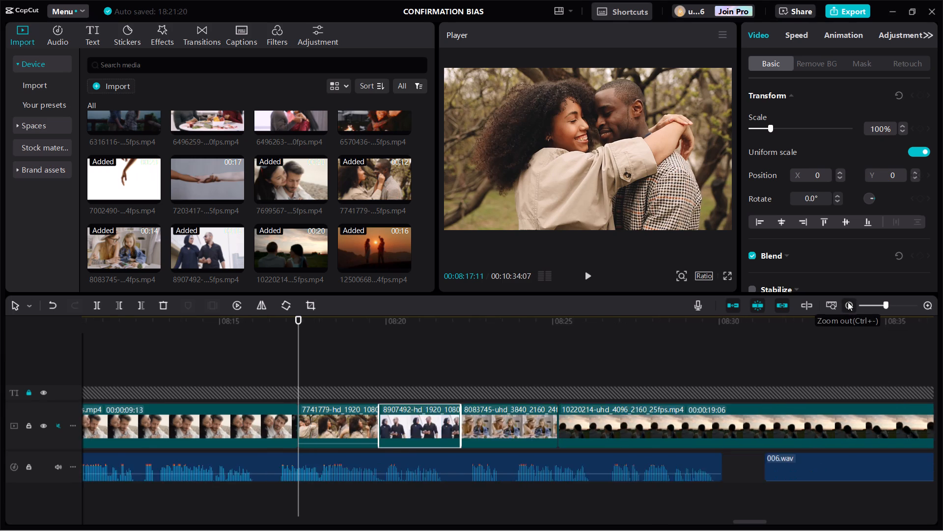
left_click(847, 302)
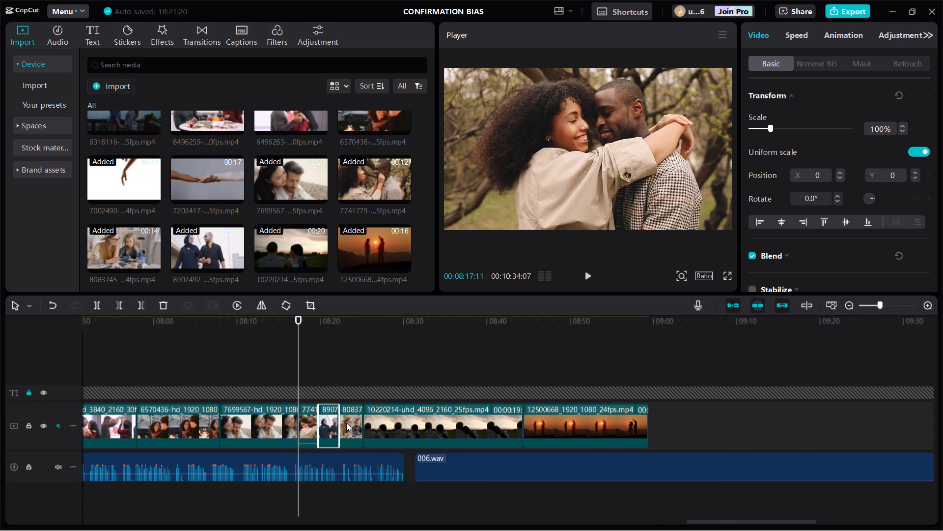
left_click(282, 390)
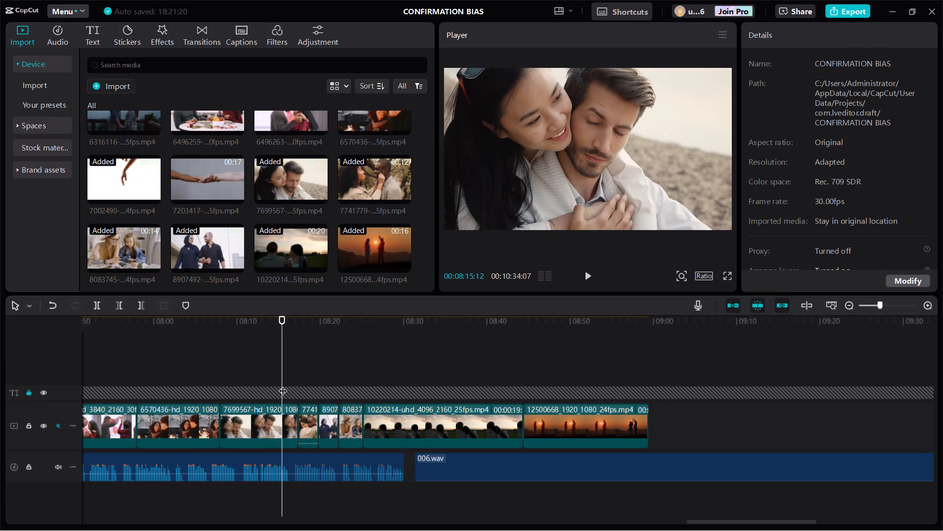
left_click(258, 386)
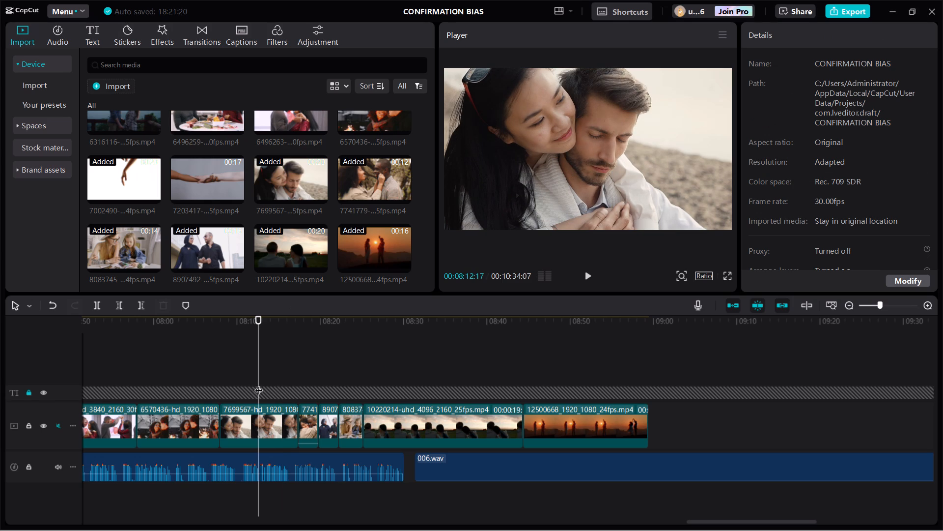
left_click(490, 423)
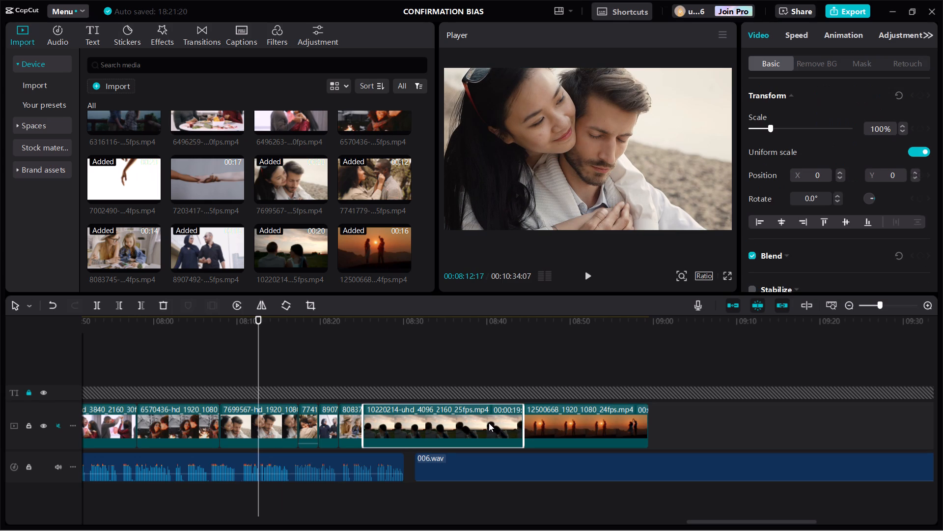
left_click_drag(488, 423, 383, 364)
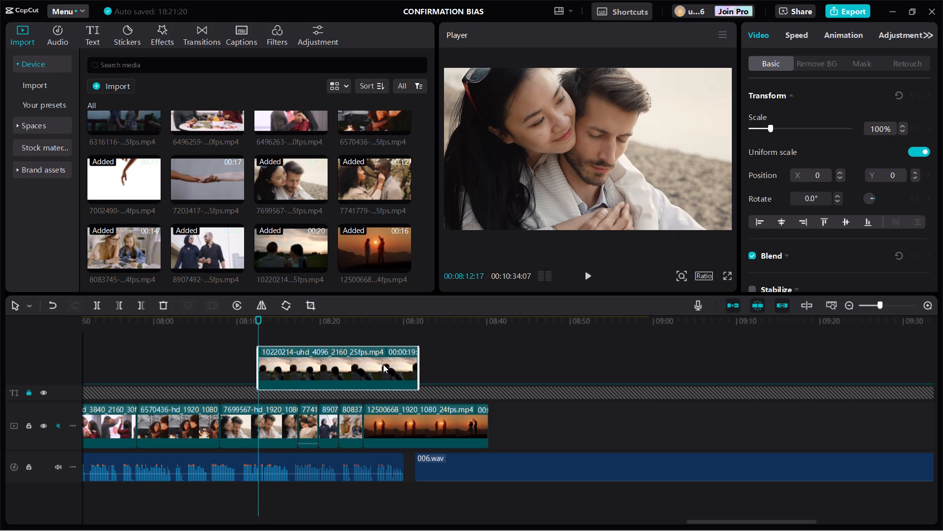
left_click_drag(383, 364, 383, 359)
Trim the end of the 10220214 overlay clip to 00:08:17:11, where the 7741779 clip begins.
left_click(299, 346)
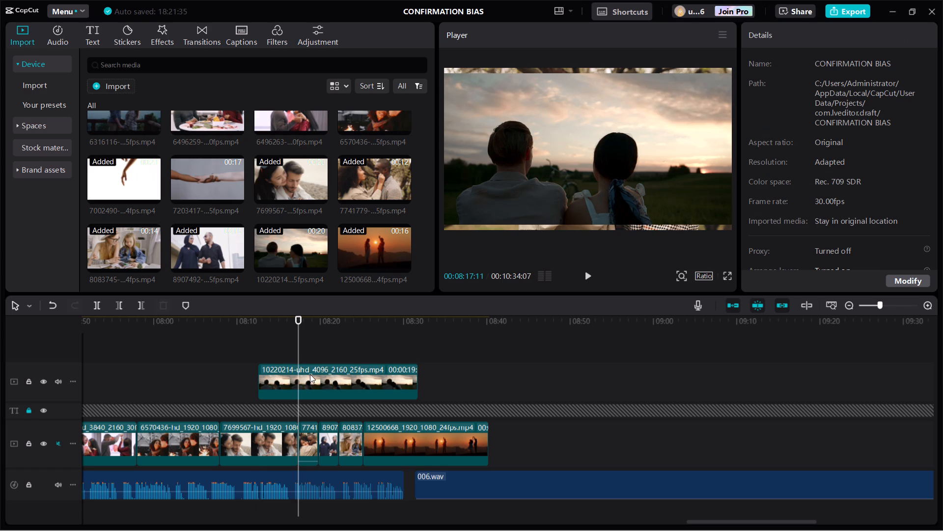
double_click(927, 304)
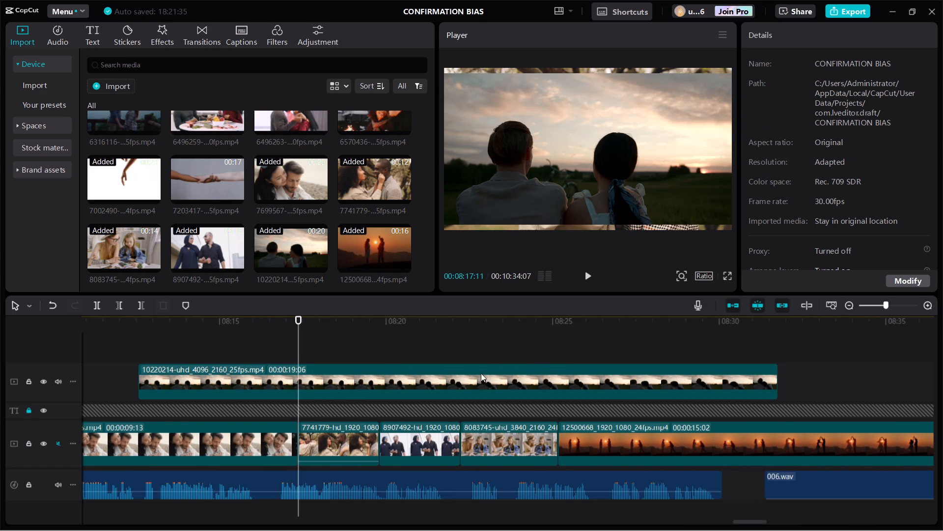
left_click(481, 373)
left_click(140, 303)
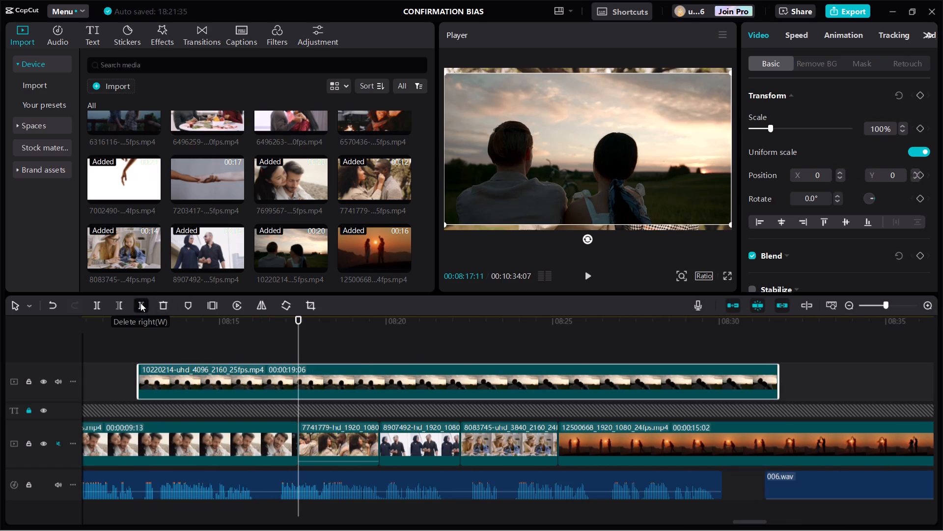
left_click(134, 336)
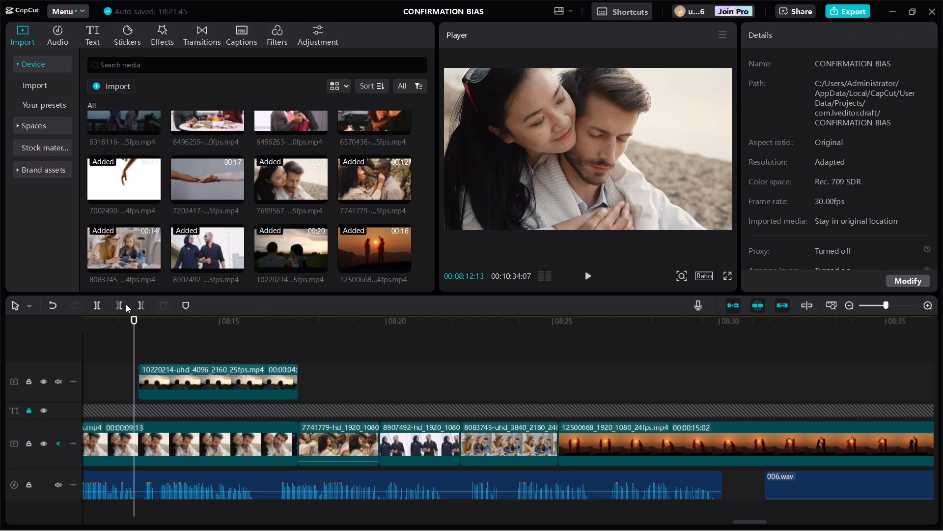
Undo the 10220214 clip edits, the 8907492 clip's move to the main track and the cut at the 7741779 clip's start.
left_click(52, 304)
left_click(52, 304)
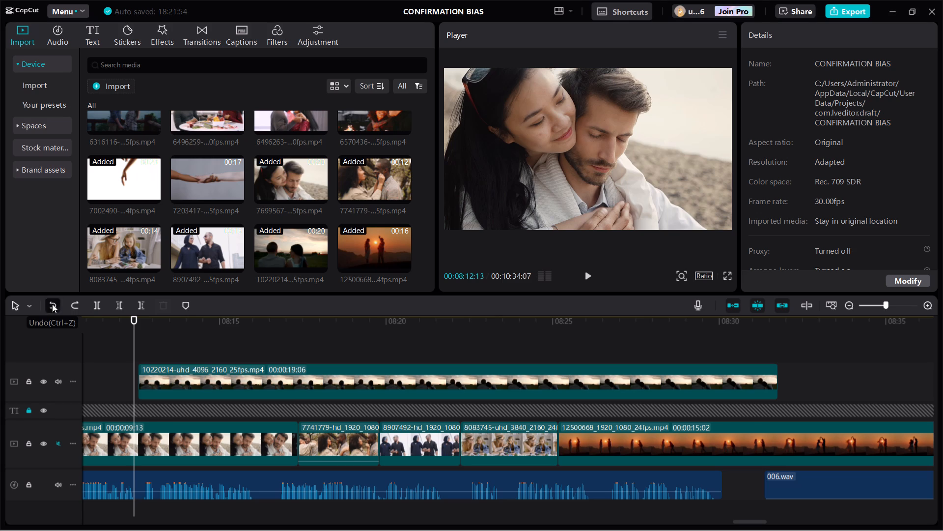
left_click(52, 304)
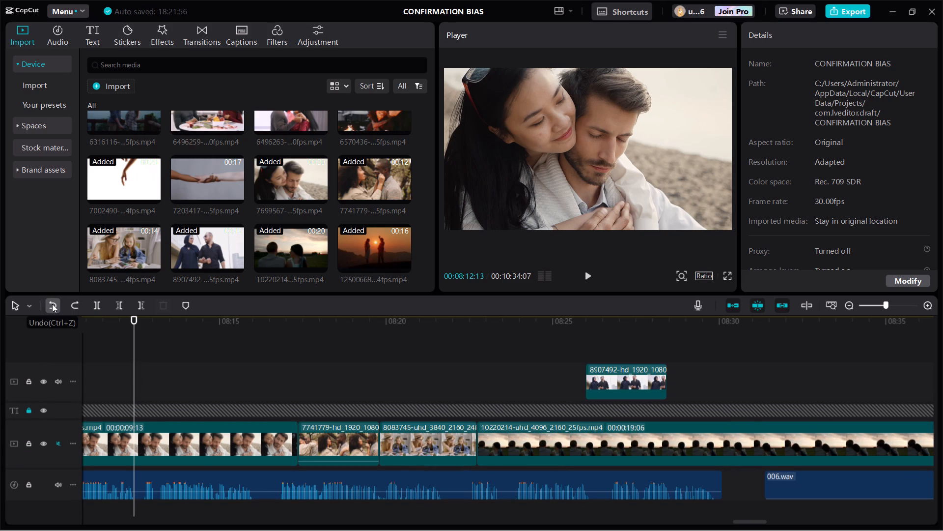
left_click(52, 304)
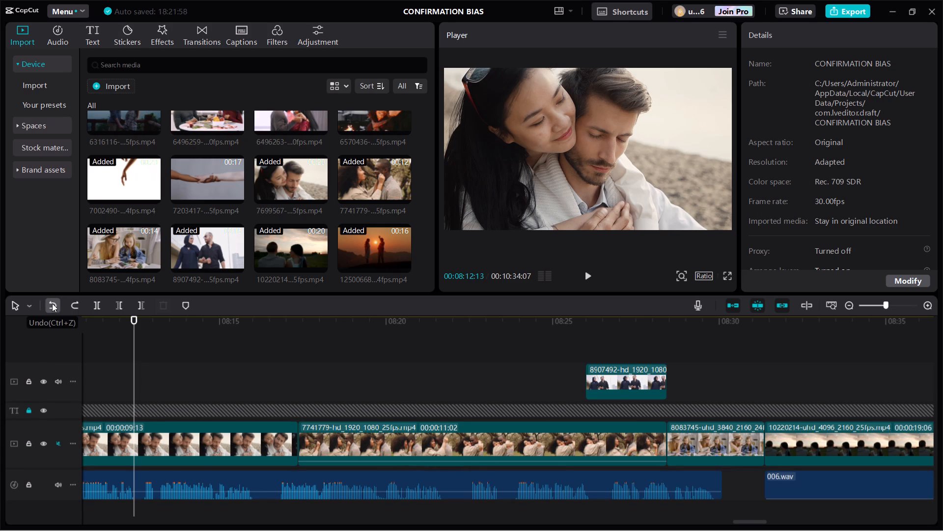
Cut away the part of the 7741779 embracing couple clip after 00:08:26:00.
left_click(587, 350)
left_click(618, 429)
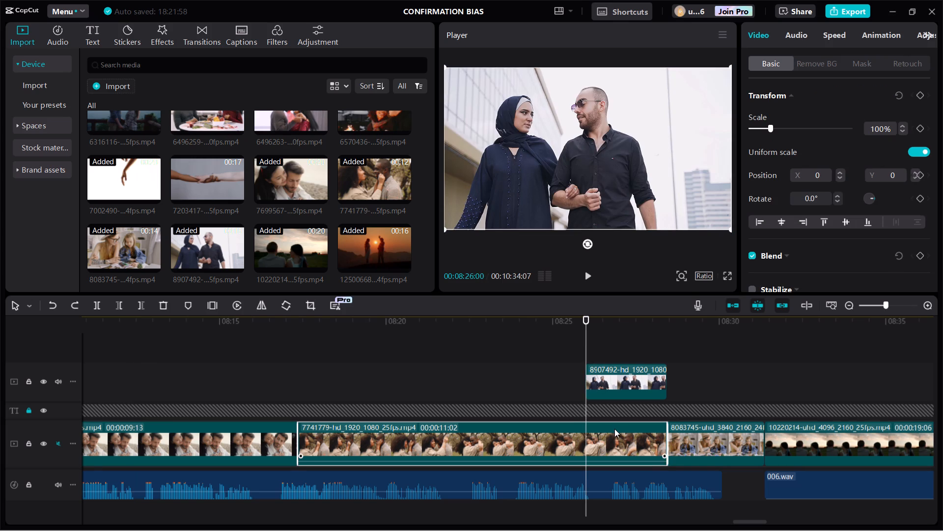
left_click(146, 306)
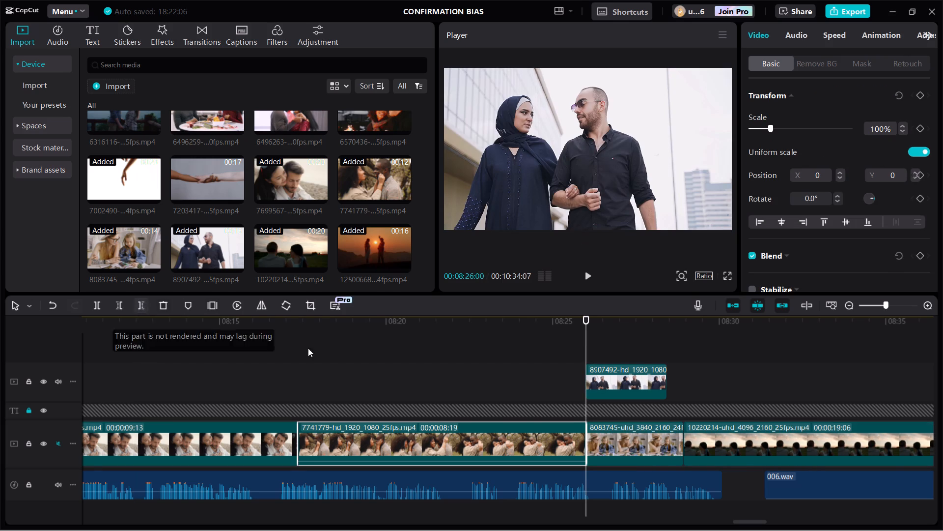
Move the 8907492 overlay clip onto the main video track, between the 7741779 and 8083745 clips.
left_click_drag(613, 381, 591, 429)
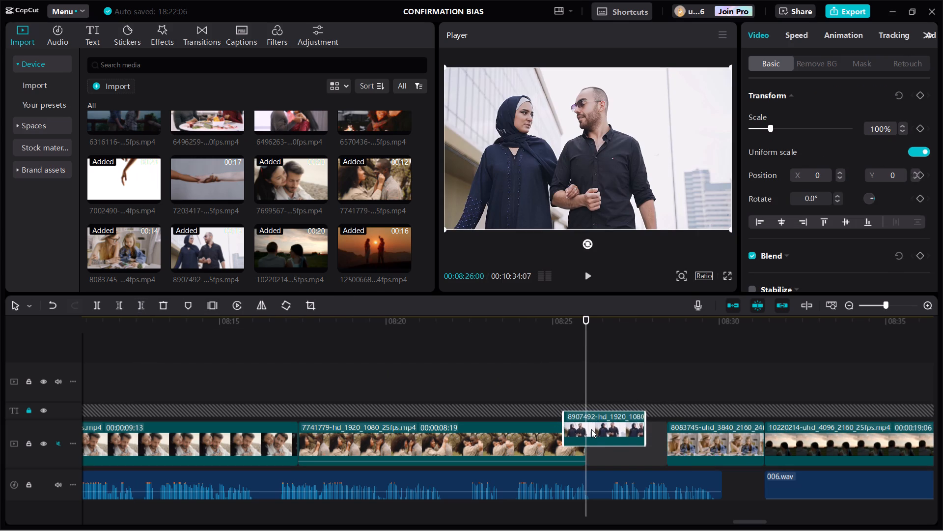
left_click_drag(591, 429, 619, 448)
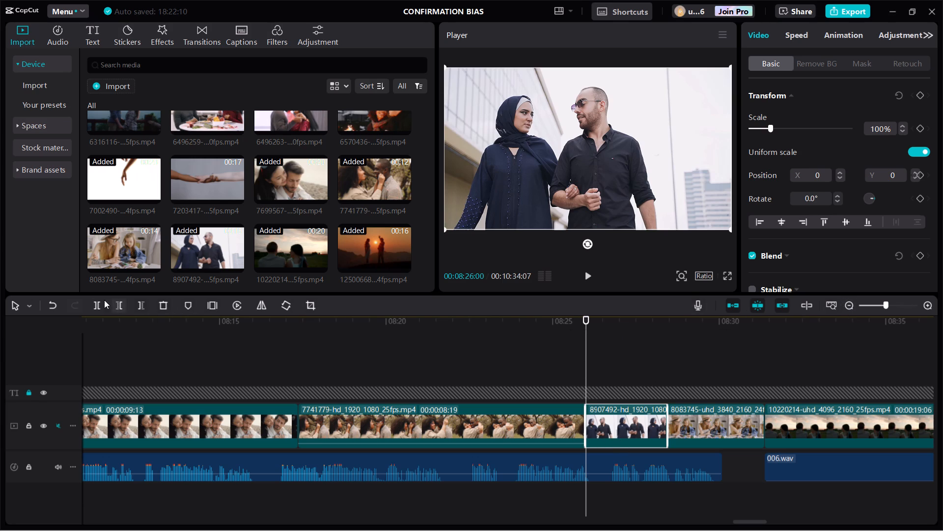
Undo the 8907492 clip's move to the main track, the 7741779 end cut and the 8907492 end trim.
left_click(53, 304)
left_click(53, 304)
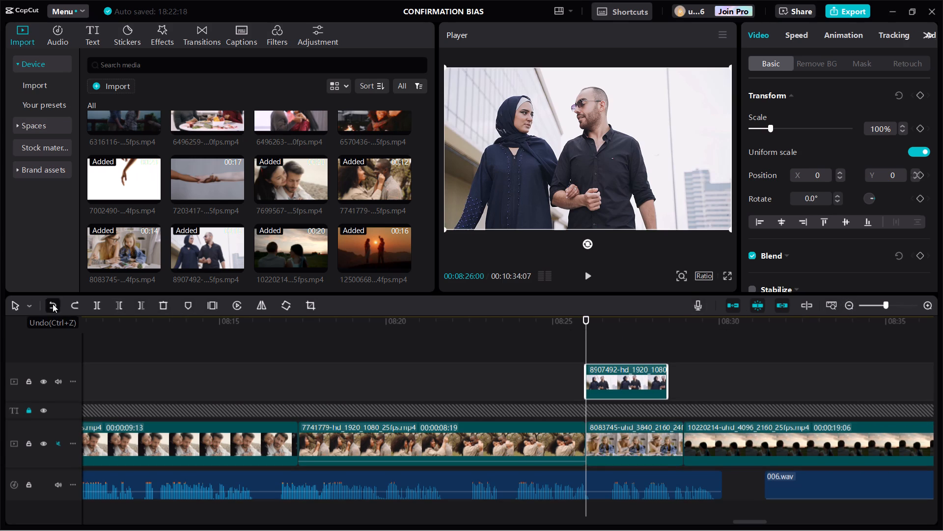
left_click(53, 304)
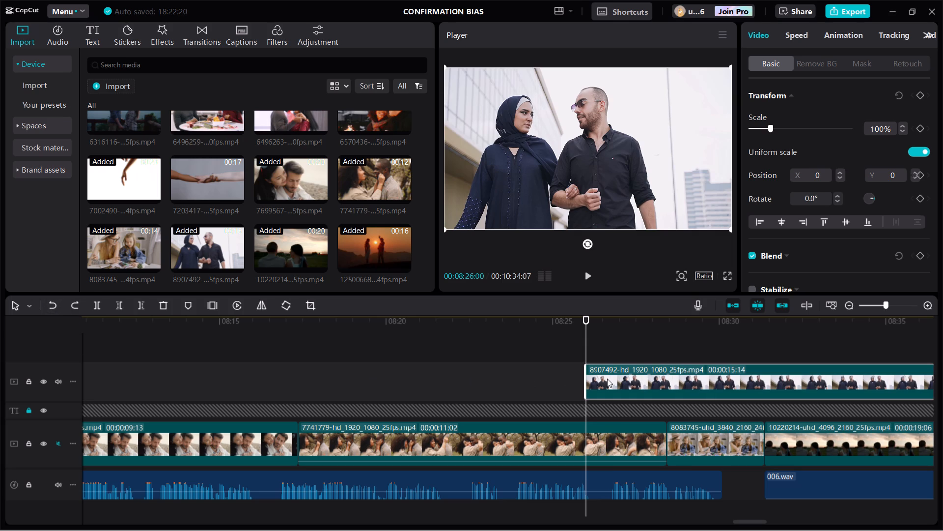
Move the 8907492 walking couple clip earlier on the overlay track to start at 00:08:22:17.
left_click(455, 325)
left_click(467, 329)
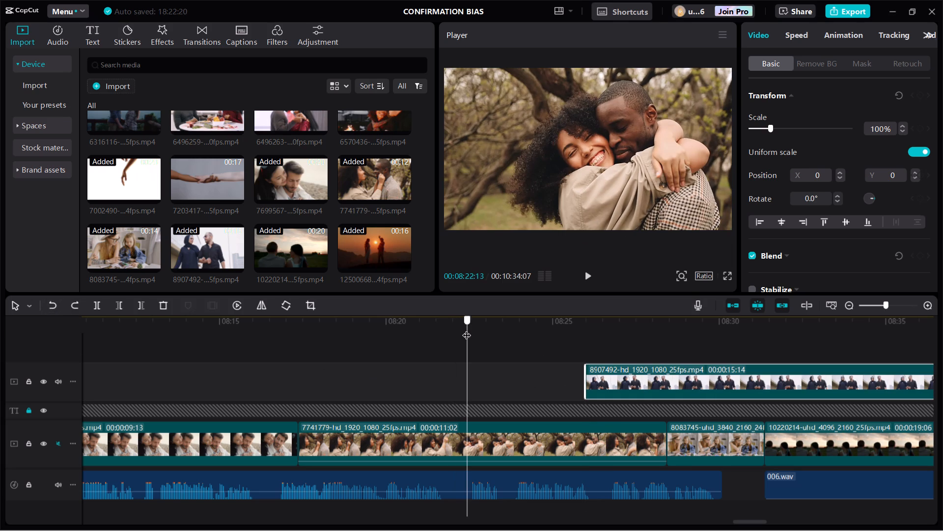
left_click(468, 329)
left_click(470, 329)
left_click(471, 329)
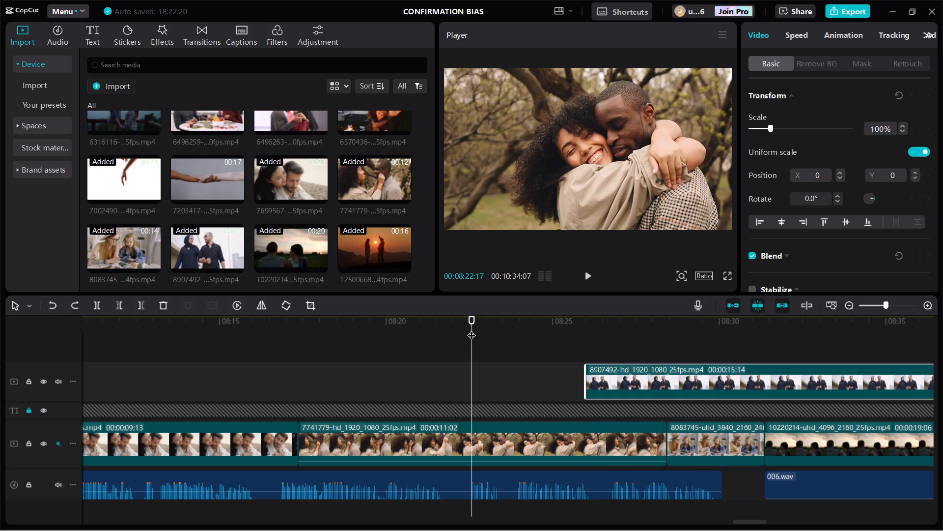
left_click(493, 438)
left_click_drag(650, 386, 529, 387)
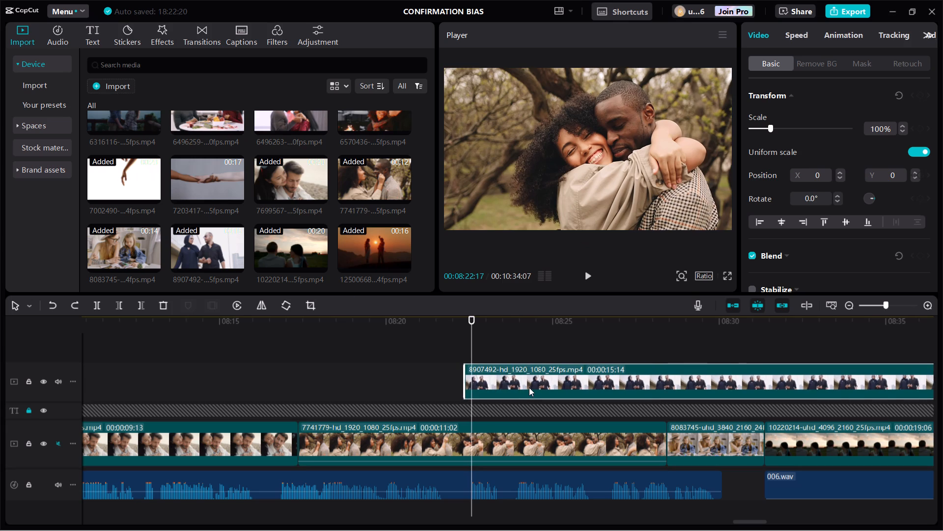
left_click_drag(529, 387, 536, 389)
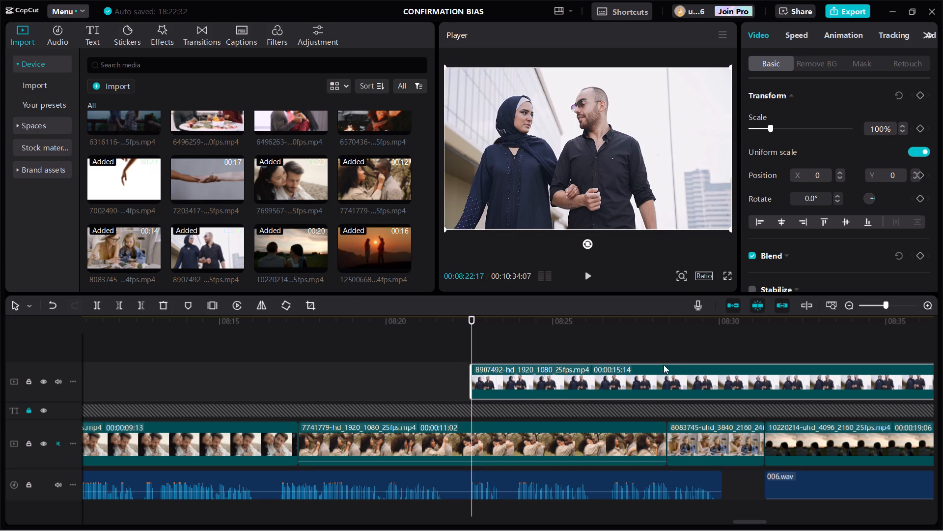
Trim the end of the 8907492 overlay clip to 00:08:28:13, where the 8083745 clip begins.
left_click(666, 345)
left_click(682, 385)
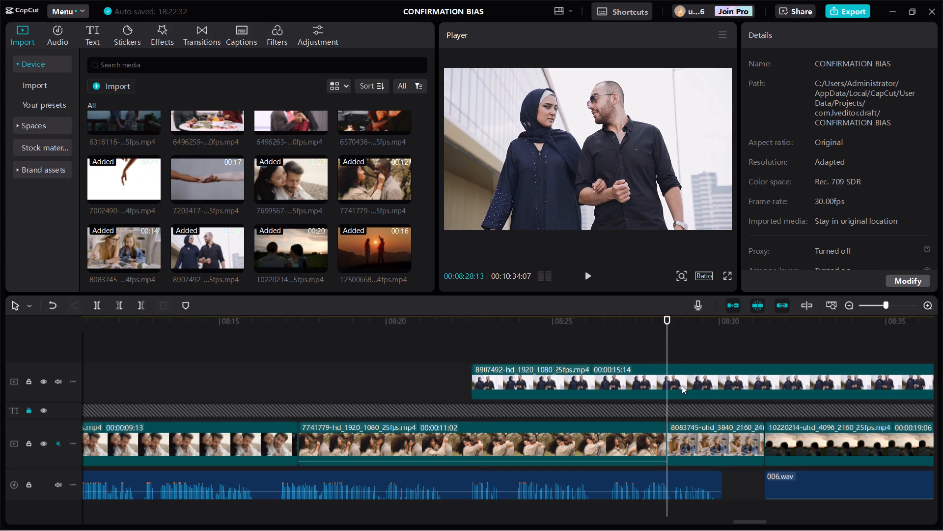
left_click(141, 307)
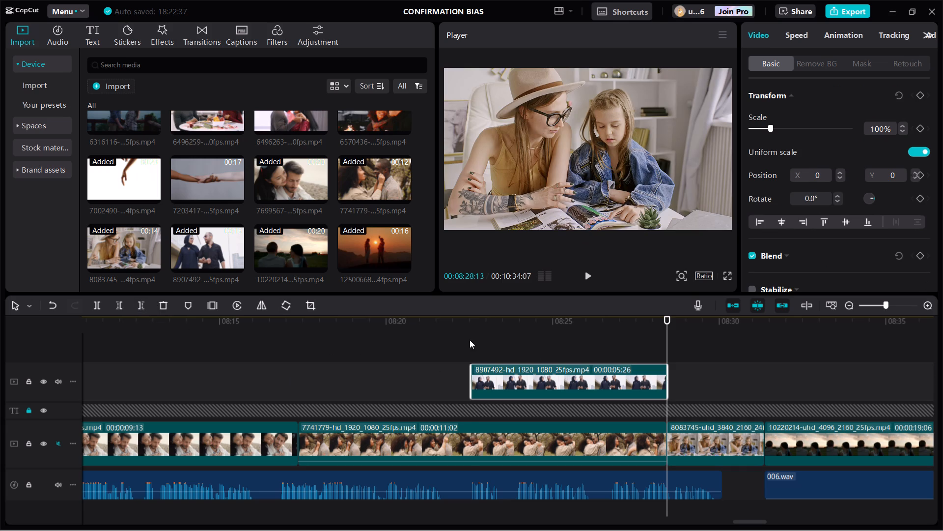
Cut away the part of the 7741779 embracing couple clip after 00:08:22:17.
left_click(470, 339)
left_click(487, 444)
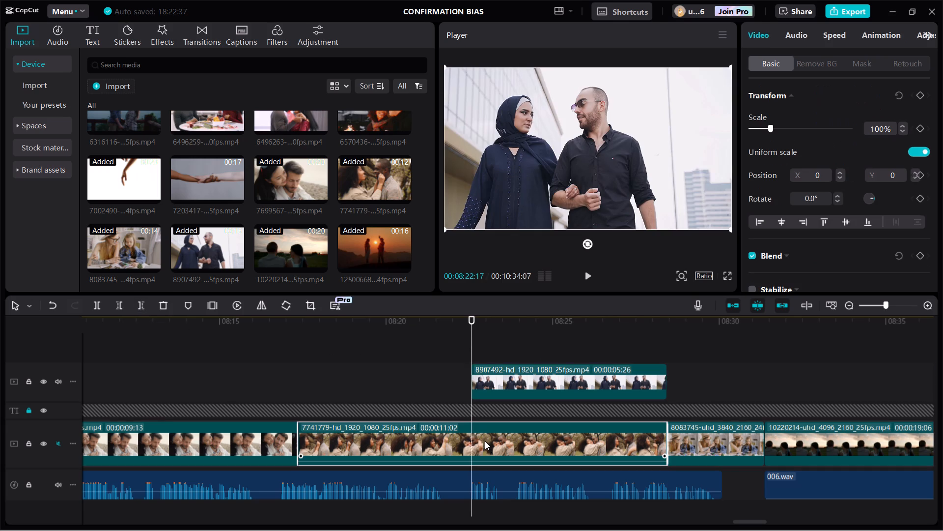
left_click(144, 302)
Move the trimmed 8907492 clip onto the main video track, between the 7741779 and 8083745 clips.
left_click_drag(530, 374, 497, 414)
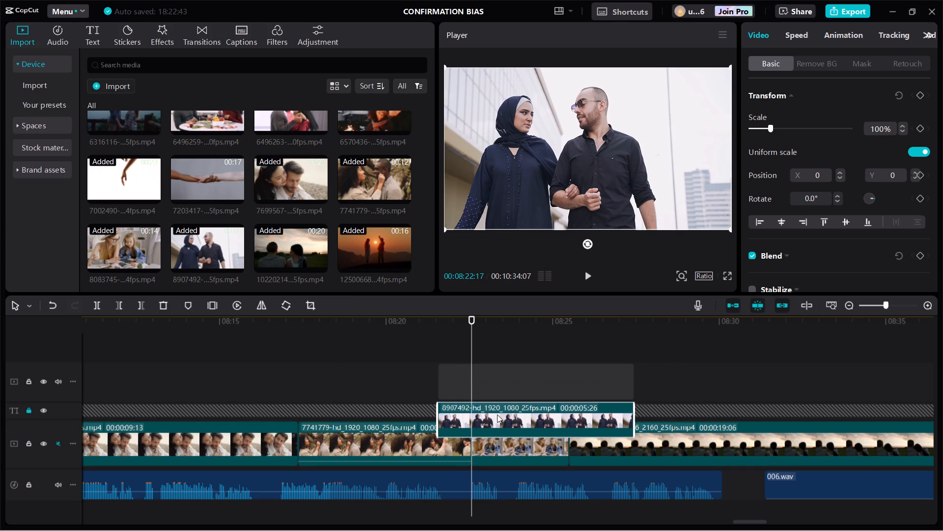
left_click_drag(497, 414, 507, 433)
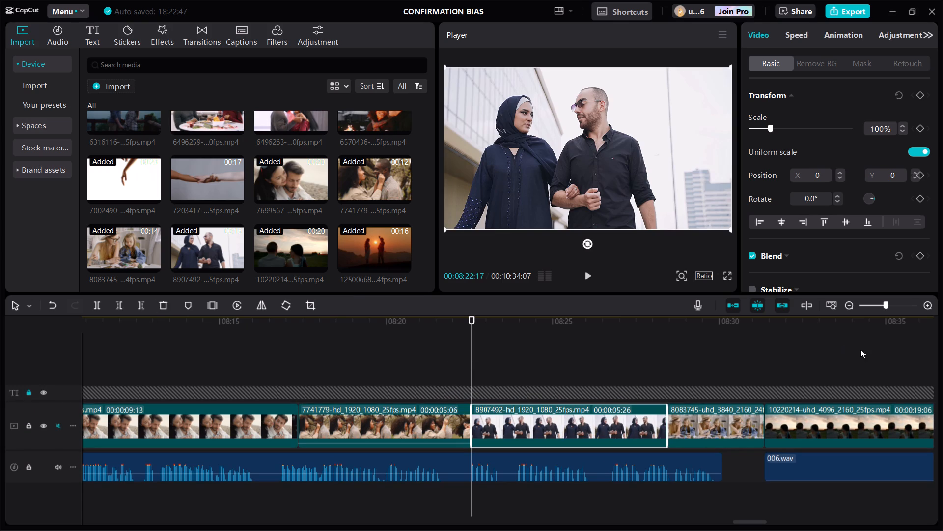
Move the 10220214 sunset couple clip onto an overlay track, starting at about 00:08:13 above the 7699567 clip.
left_click_drag(850, 421, 335, 357)
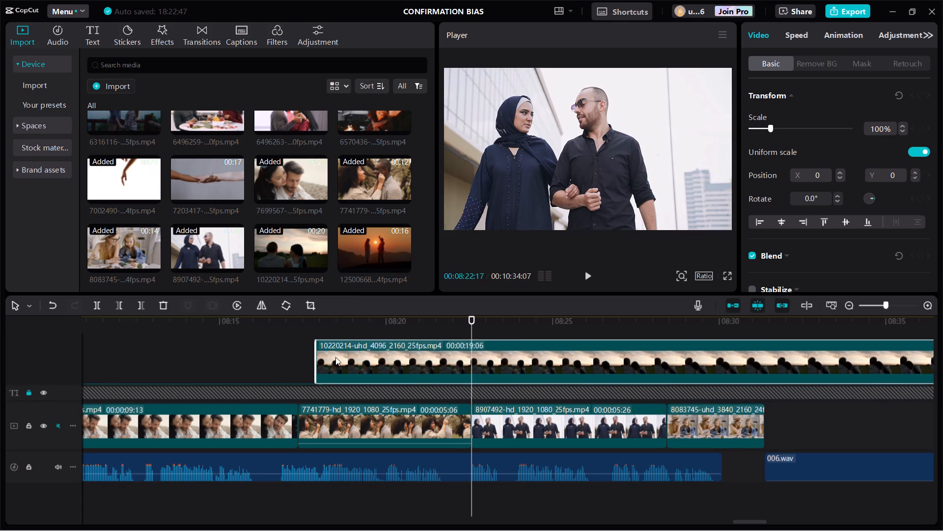
left_click_drag(335, 357, 288, 355)
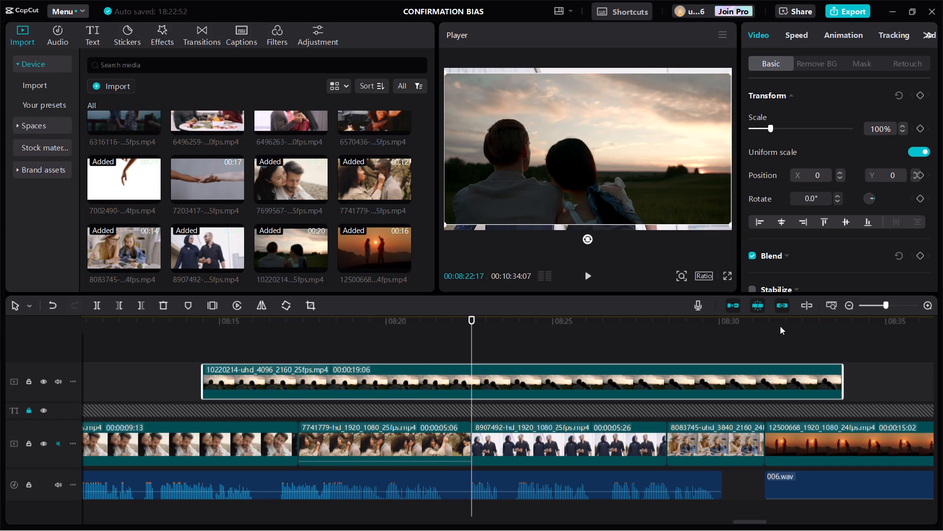
double_click(850, 305)
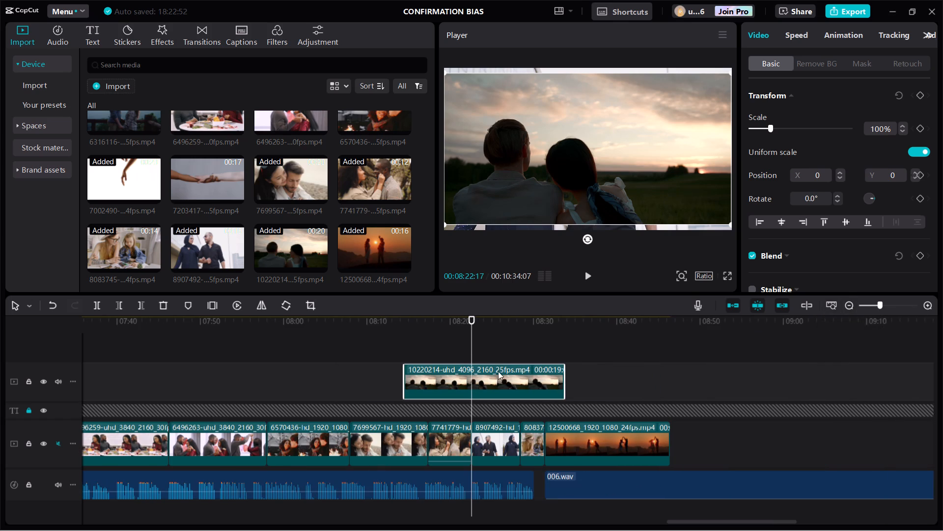
left_click_drag(438, 369, 437, 369)
left_click_drag(437, 369, 424, 368)
Trim the end of the 10220214 sunset couple overlay clip to 00:08:17:11, where the 7741779 clip begins.
double_click(926, 304)
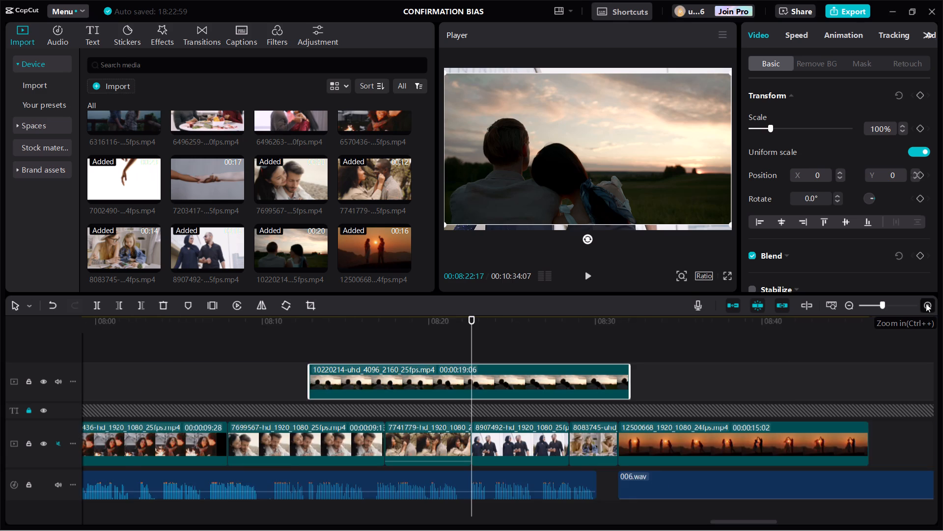
left_click(926, 303)
left_click_drag(470, 332, 467, 333)
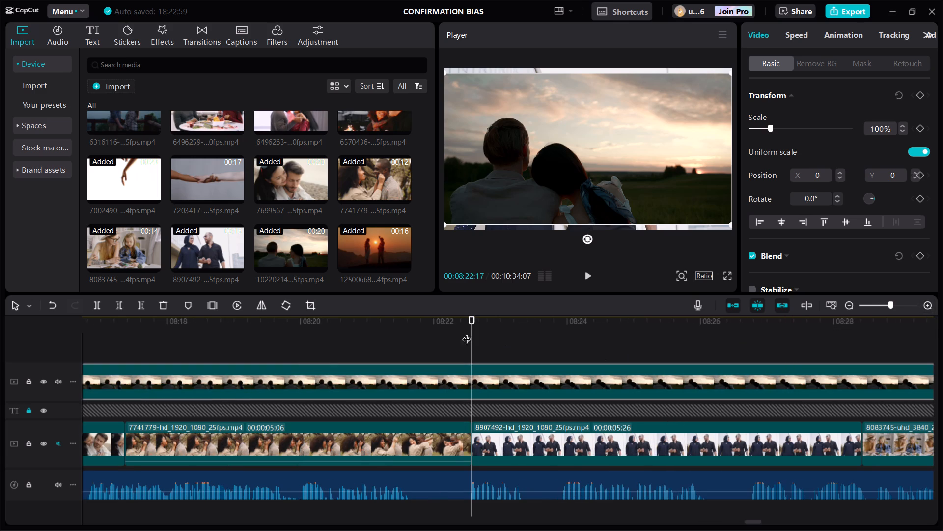
left_click_drag(467, 333, 103, 337)
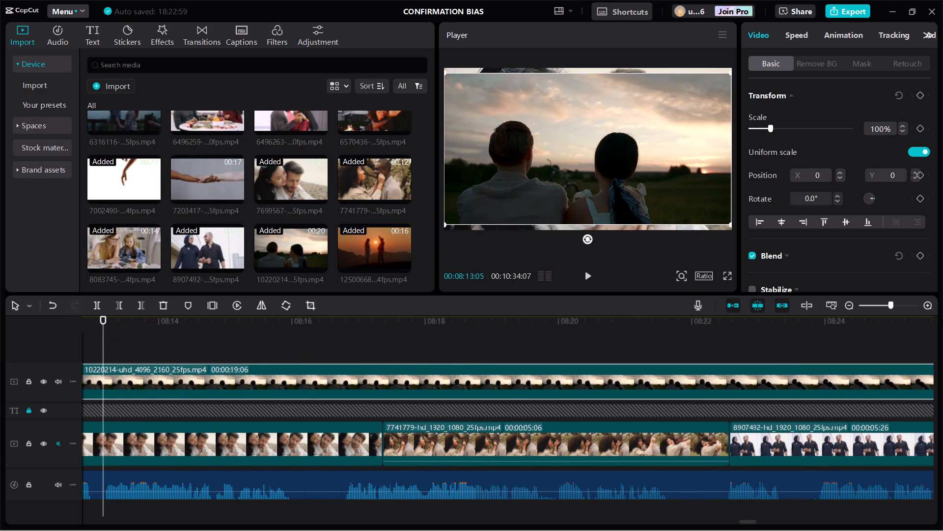
double_click(851, 304)
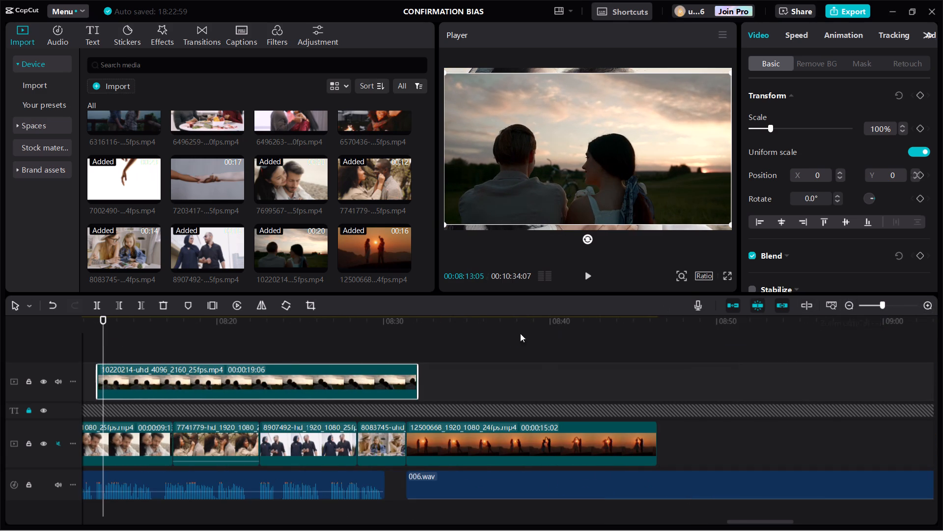
left_click(102, 345)
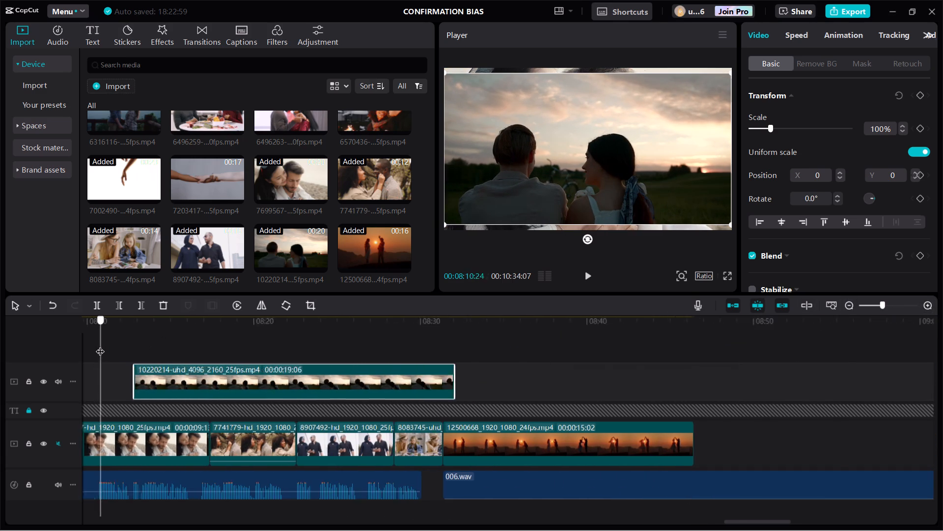
left_click(501, 345)
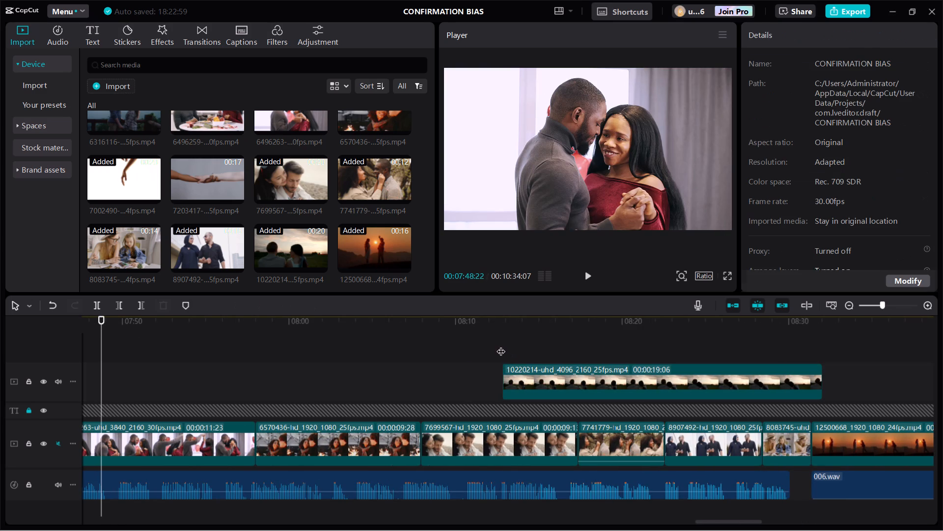
left_click(530, 446)
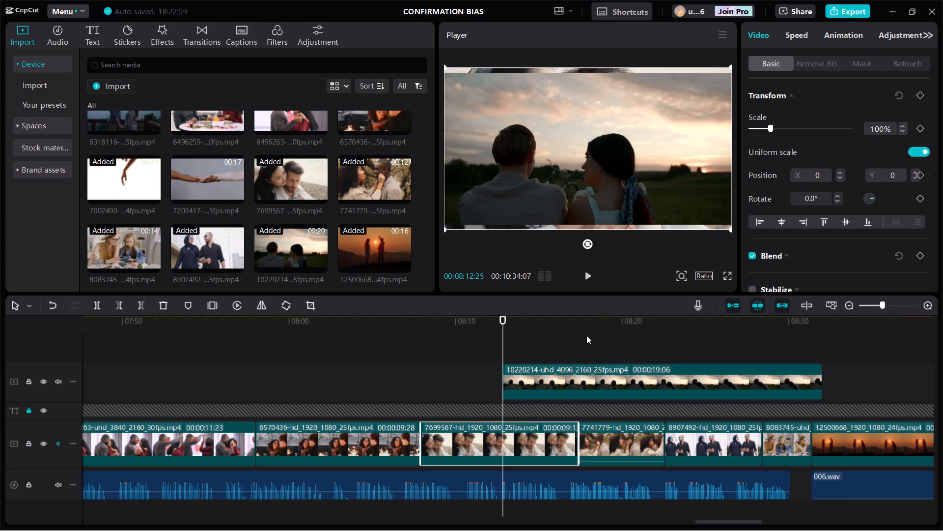
left_click(579, 336)
left_click(605, 380)
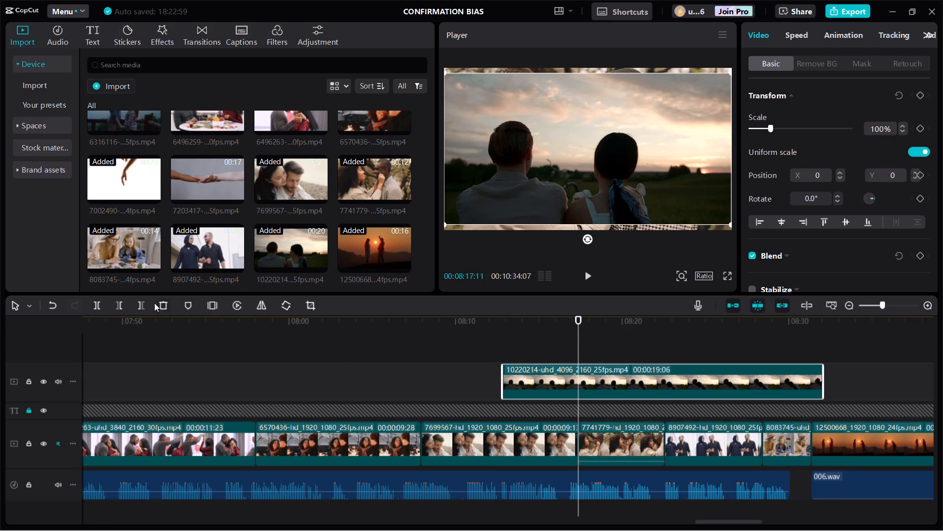
left_click(141, 303)
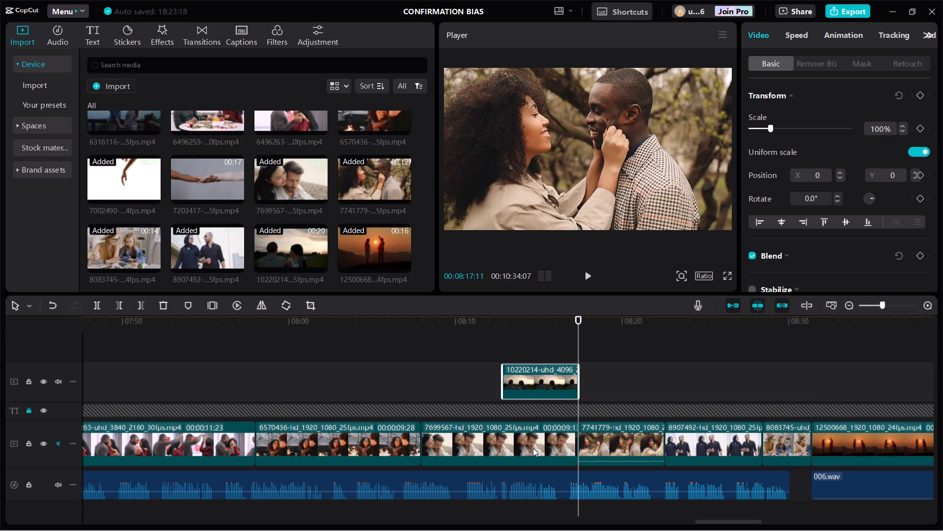
Cut away the part of the 7699567 couple clip after 00:08:12:25, where the 10220214 overlay clip begins.
left_click(500, 343)
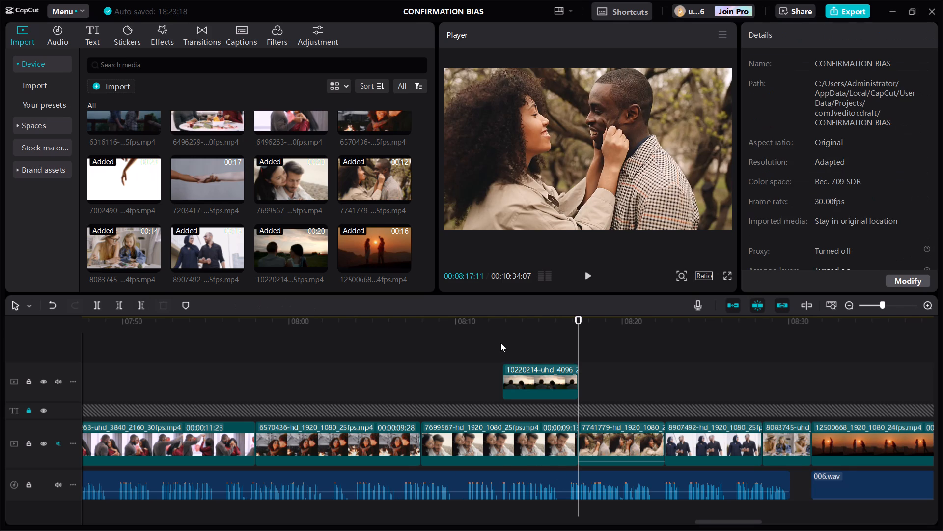
left_click(527, 445)
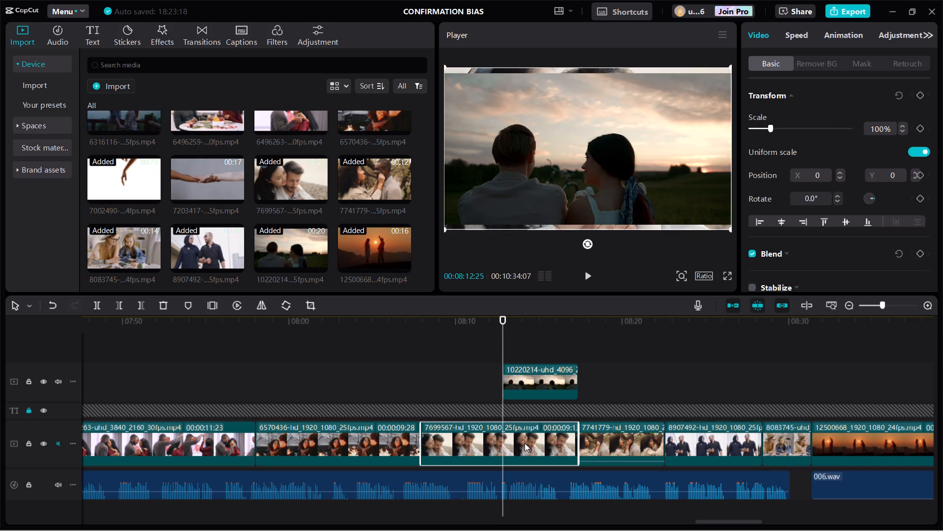
left_click(143, 306)
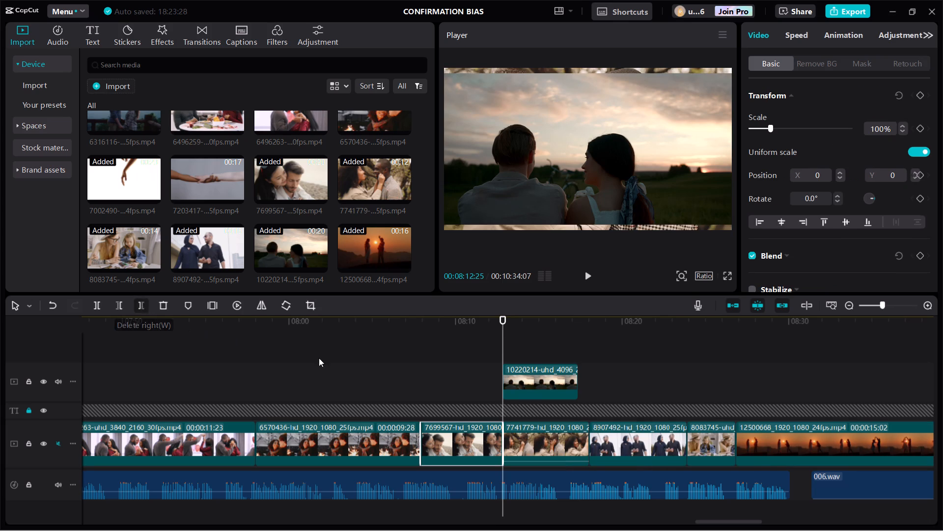
Move the trimmed 10220214 clip onto the main video track, between the 7699567 and 7741779 clips.
left_click_drag(529, 384, 499, 429)
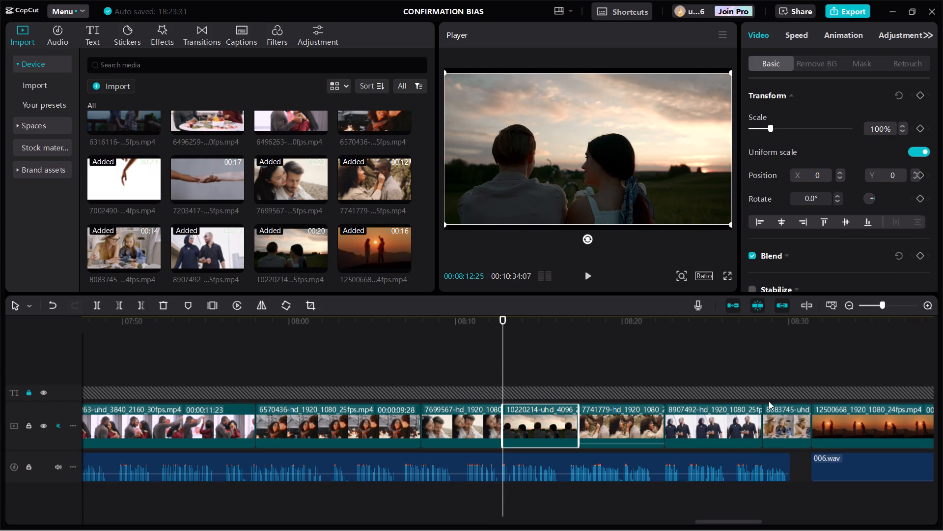
Move the 12500668 sunset silhouette clip onto an overlay track, starting at about 00:08:02 above the 6570436 clip.
left_click(859, 423)
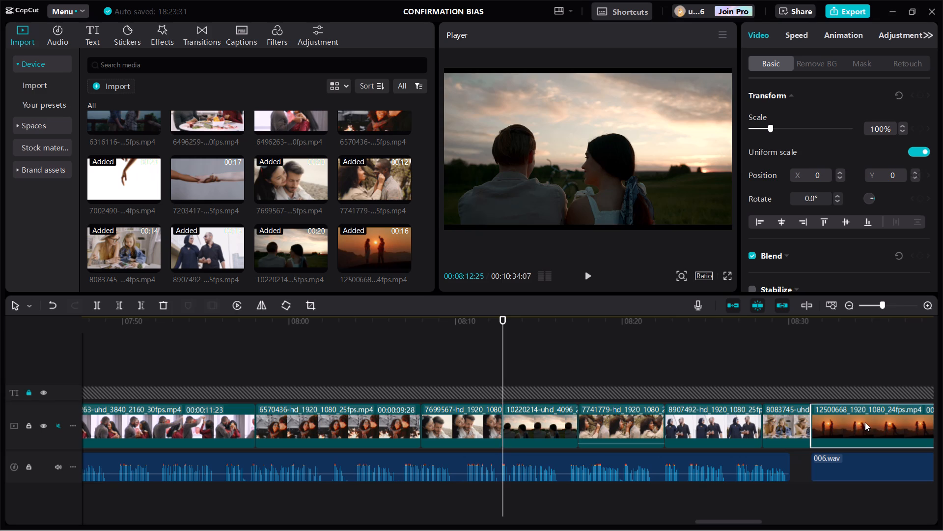
left_click(862, 421)
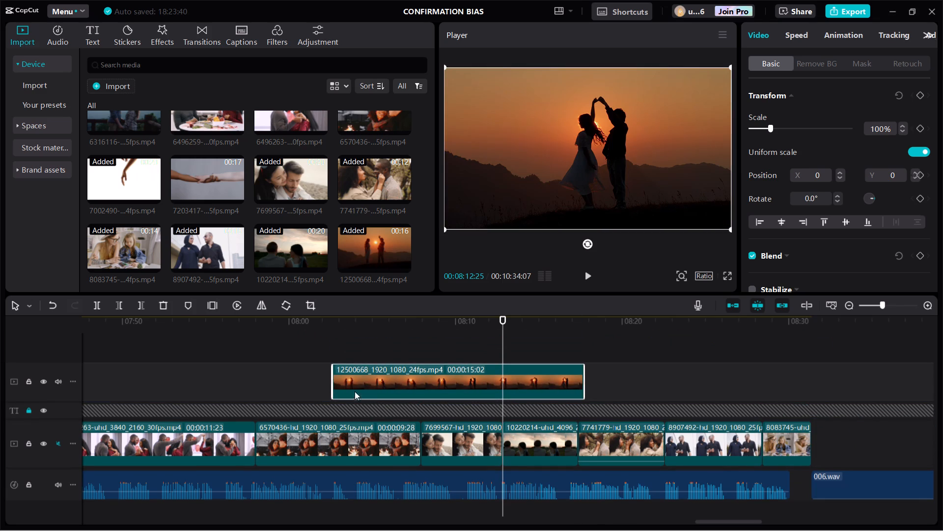
Trim the end of the 12500668 overlay clip to 00:08:07:28, where the 7699567 clip begins.
left_click(326, 347)
left_click(332, 338)
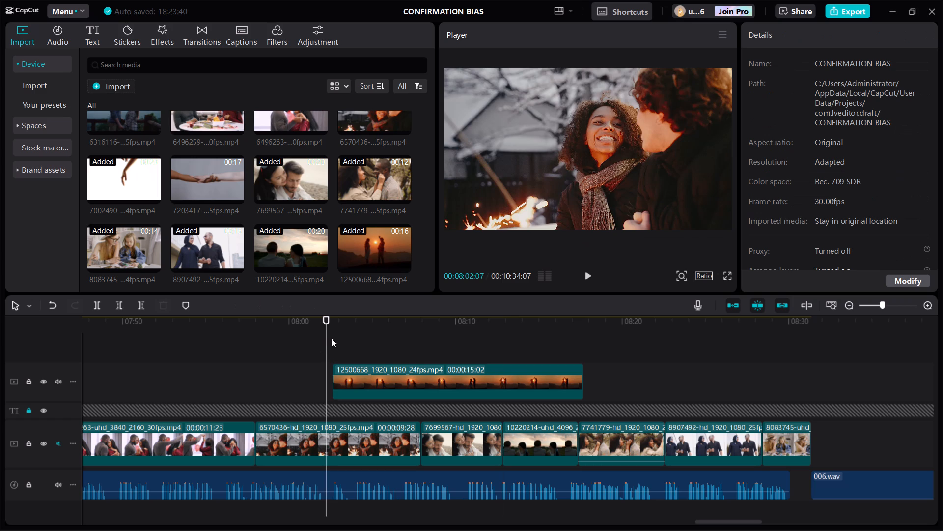
left_click(360, 438)
left_click(418, 342)
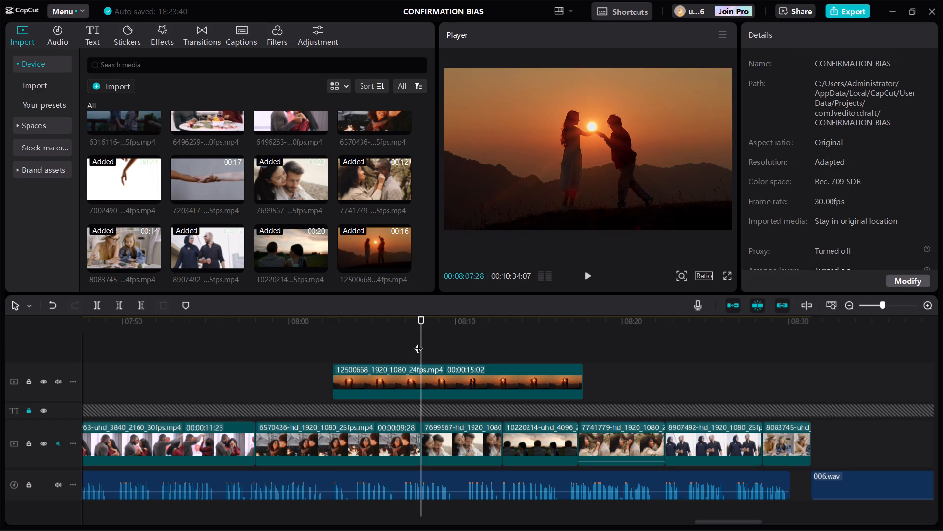
left_click(429, 379)
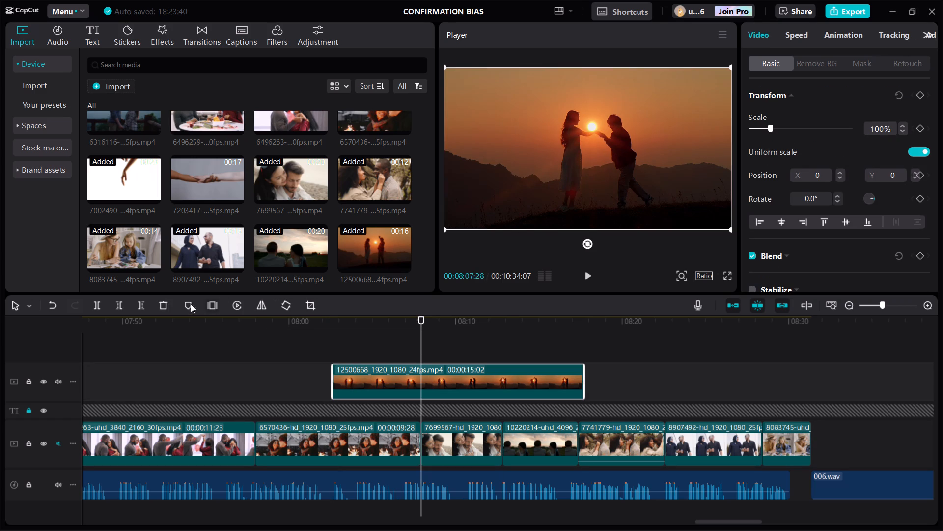
left_click(143, 304)
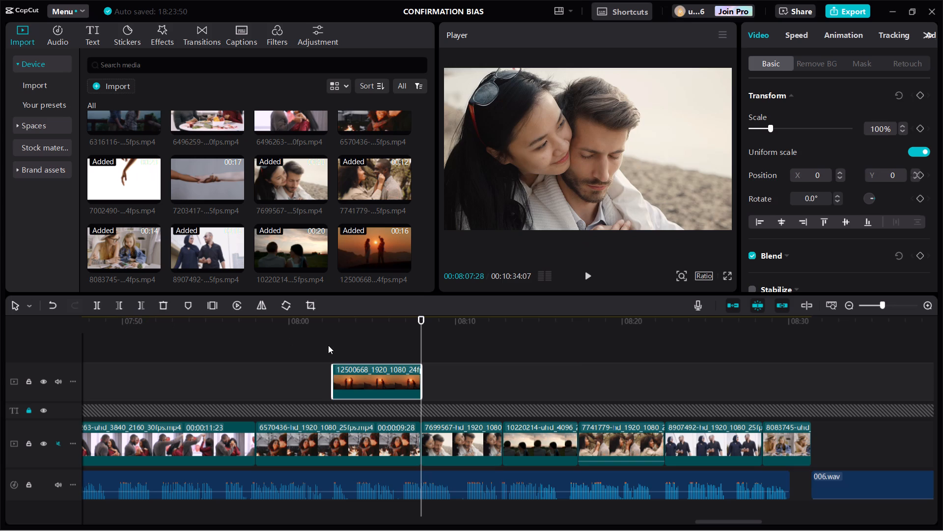
Cut away the part of the 6570436 clip after 00:08:02:19, where the 12500668 overlay clip begins.
left_click(327, 342)
left_click(331, 337)
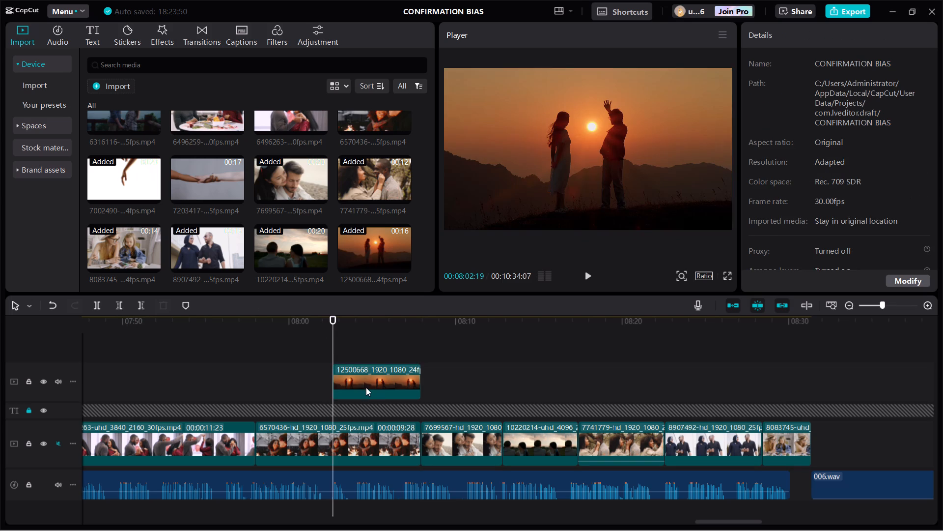
left_click(366, 387)
left_click(344, 437)
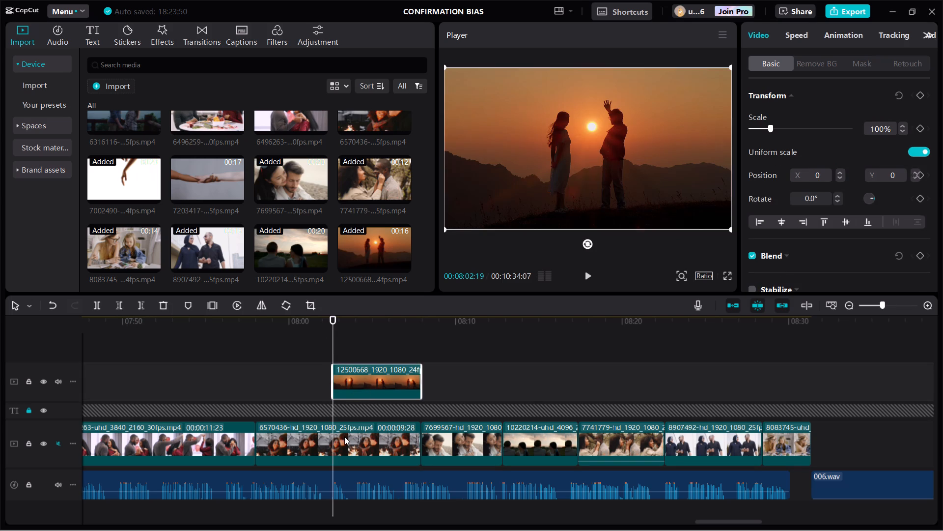
left_click(144, 306)
Move the trimmed 12500668 clip onto the main video track, between the 6570436 and 7699567 clips.
left_click_drag(379, 378, 376, 378)
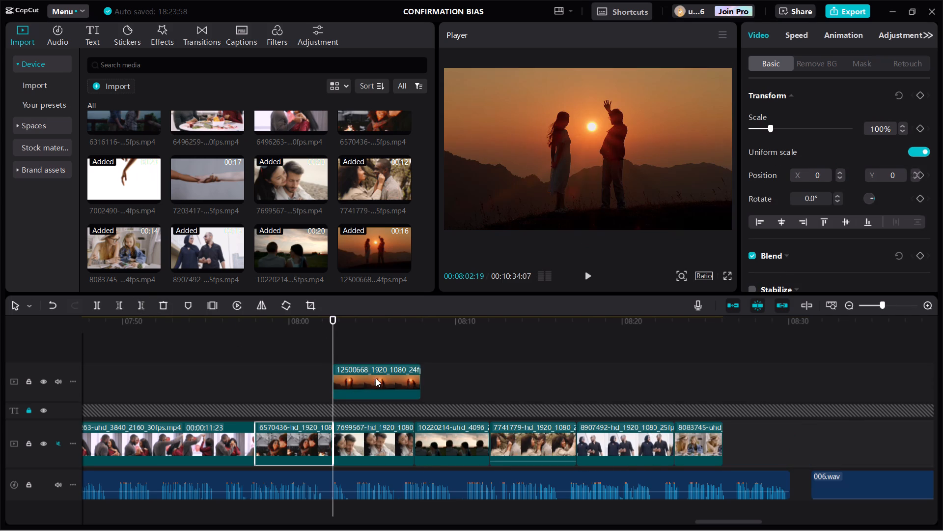
left_click_drag(376, 378, 369, 439)
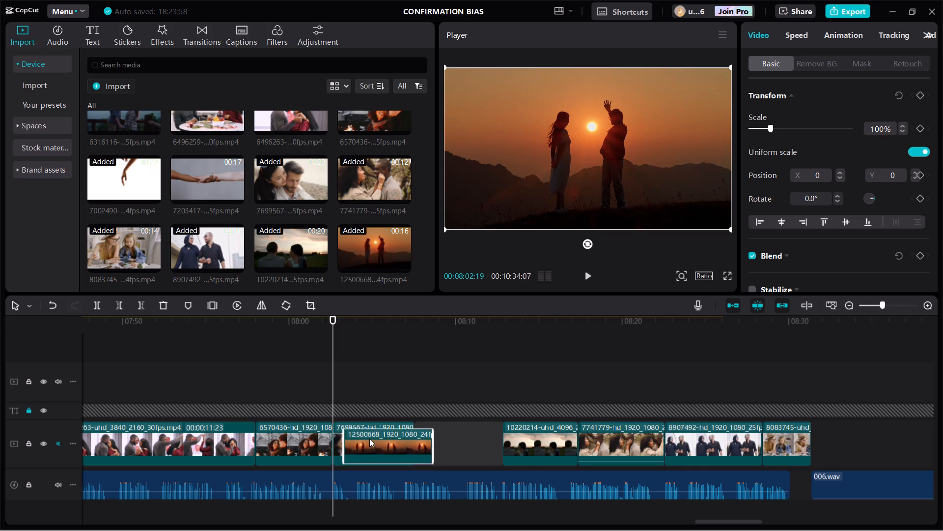
left_click_drag(369, 439, 368, 438)
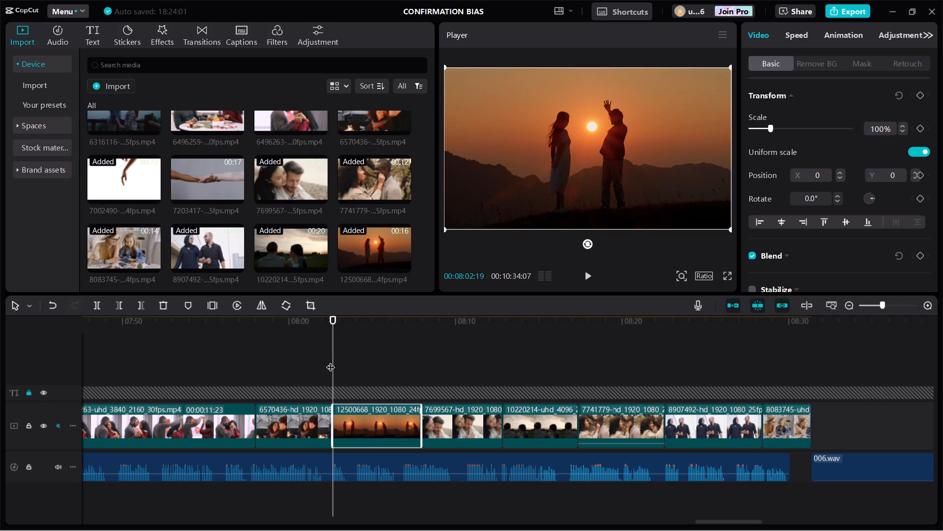
Check where the footage ends before 006.wav, and play the timeline from the start of 005.wav to review the clips against the narration.
left_click(808, 385)
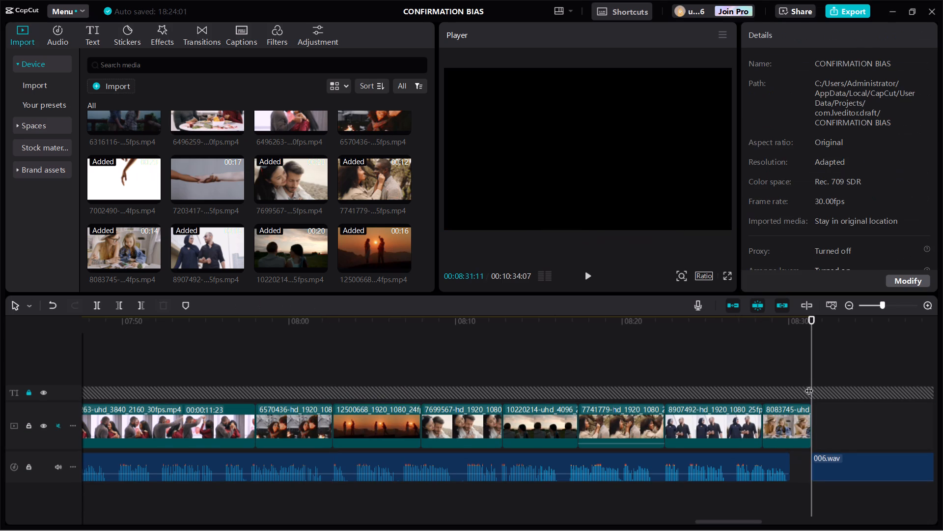
left_click(801, 379)
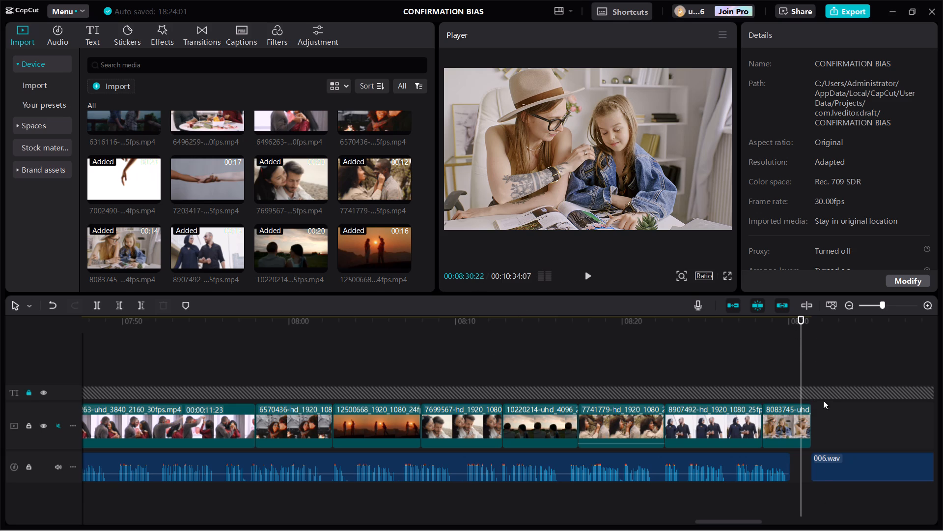
left_click(811, 373)
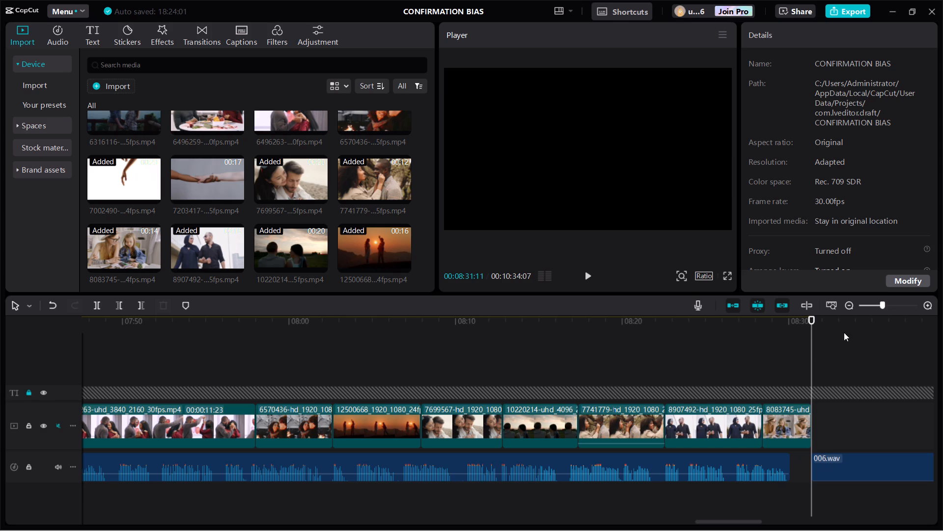
triple_click(845, 307)
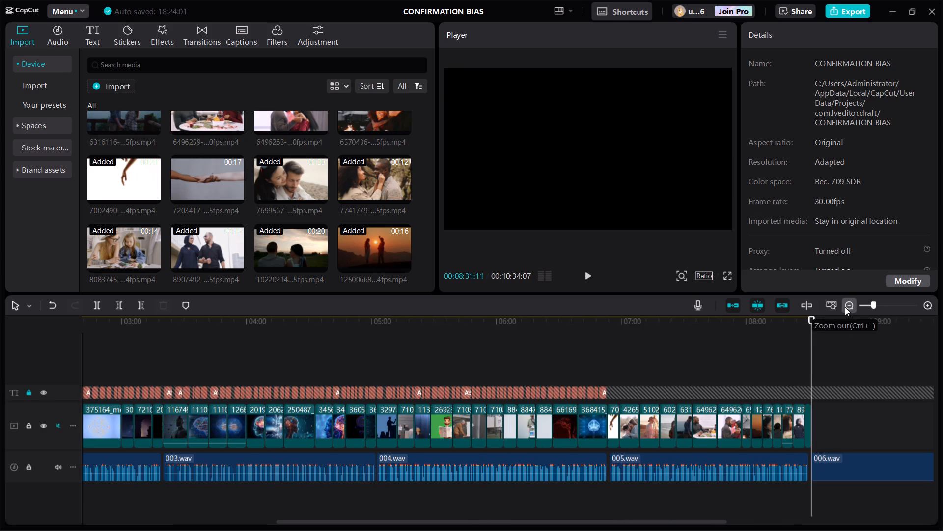
left_click(596, 364)
left_click(609, 363)
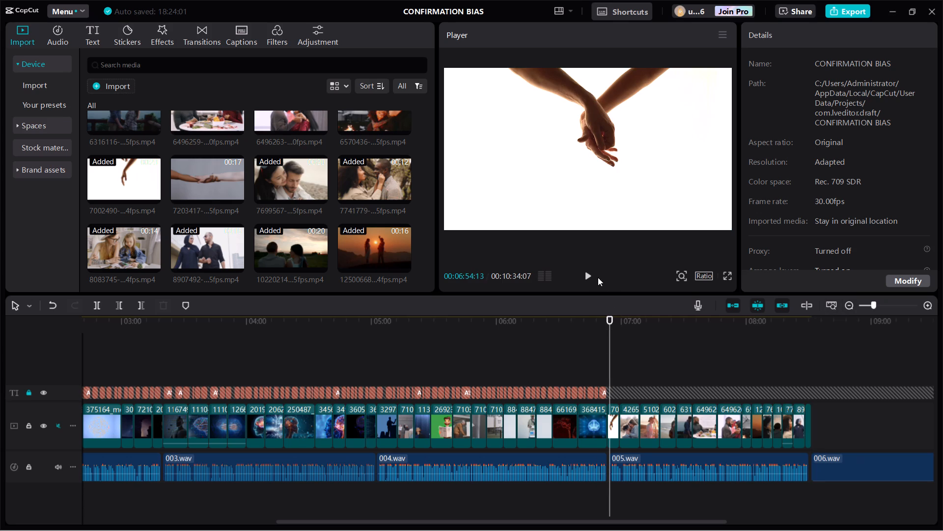
left_click(585, 275)
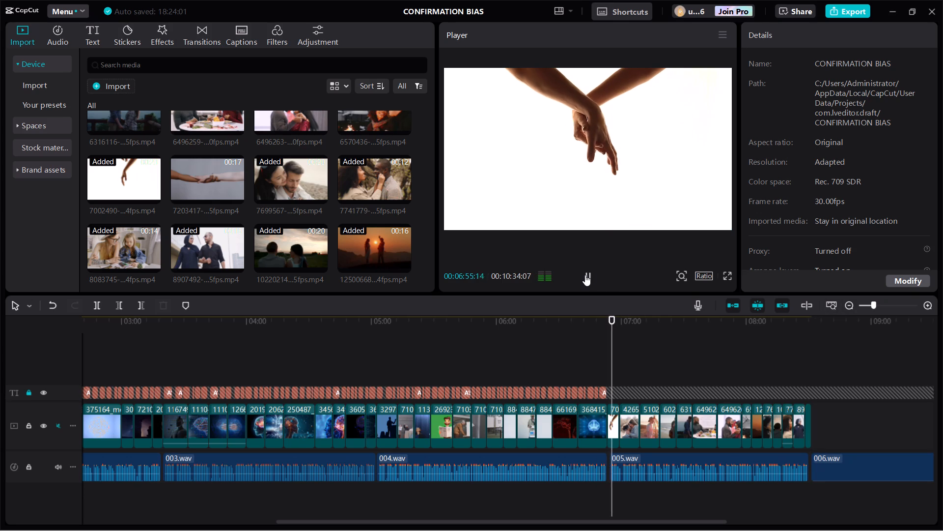
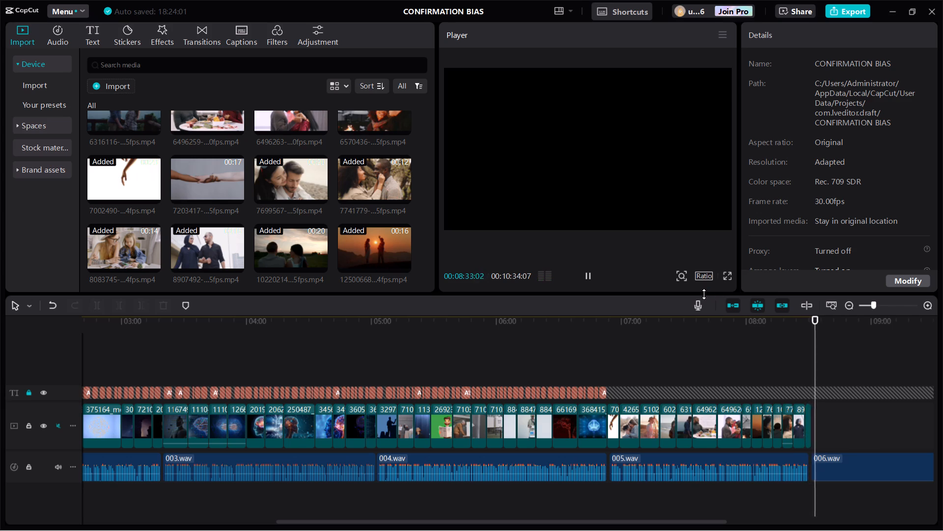
Stop the playback review, return to the start of the timeline and unlock the caption track.
left_click(588, 275)
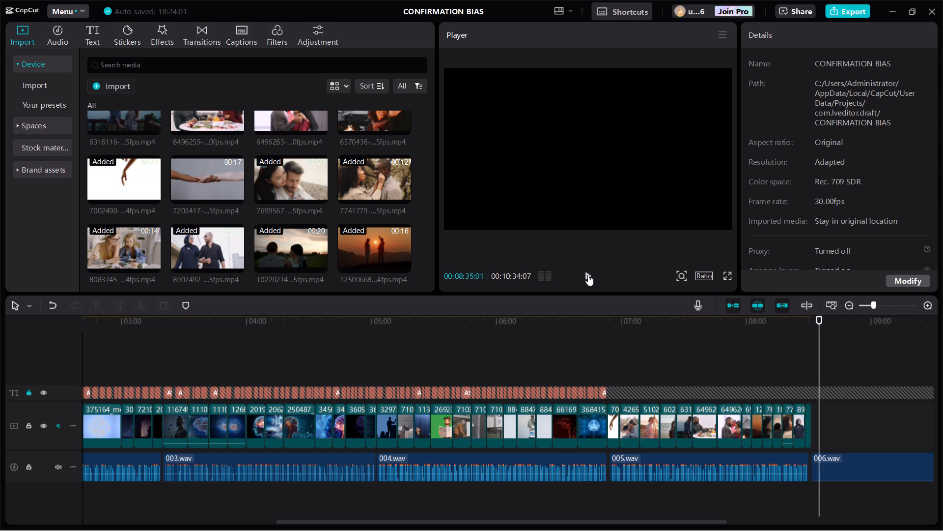
left_click_drag(817, 347, 594, 347)
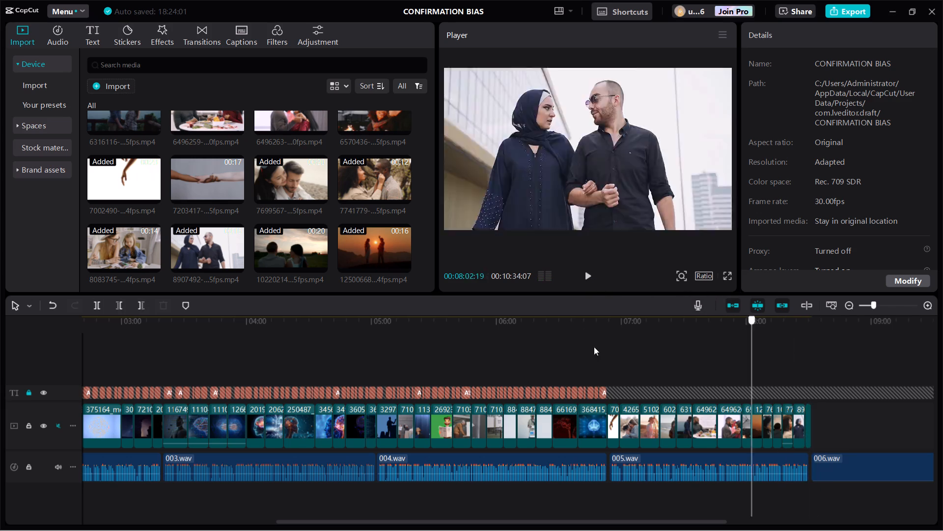
left_click_drag(594, 347, 0, 344)
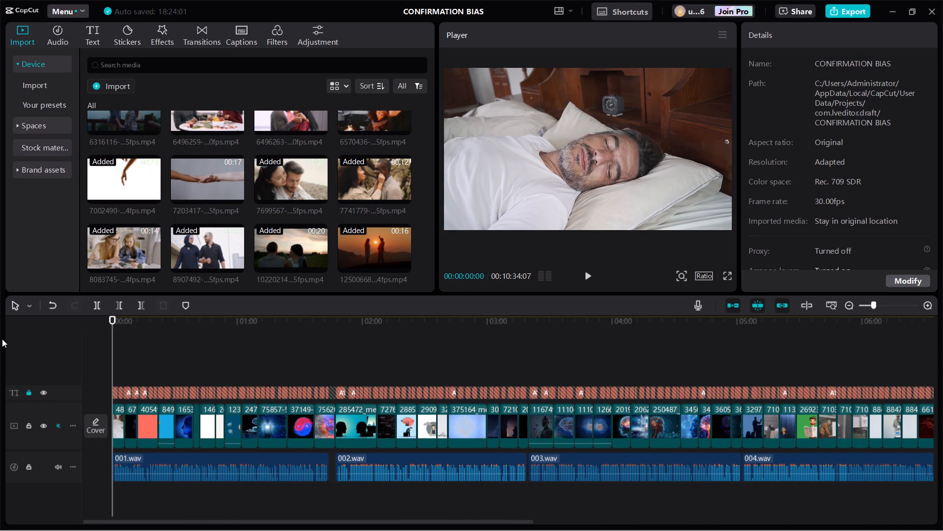
left_click(28, 392)
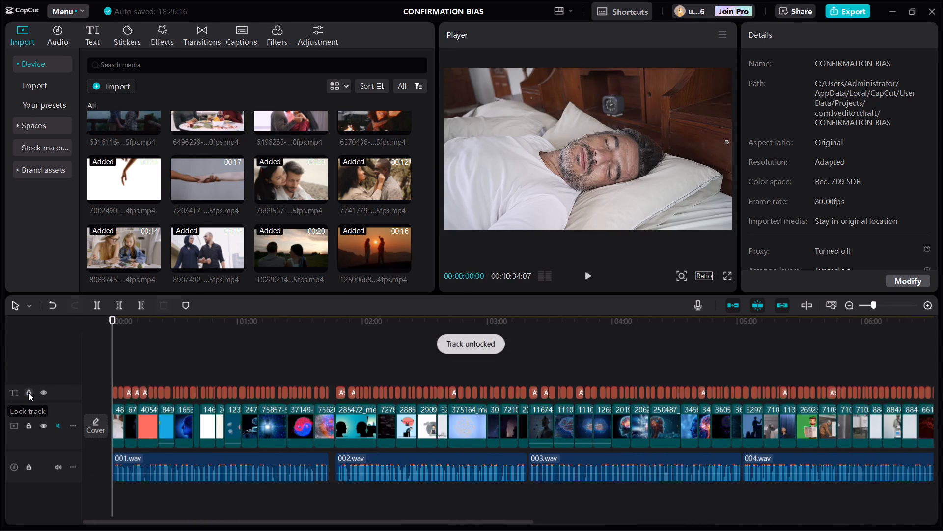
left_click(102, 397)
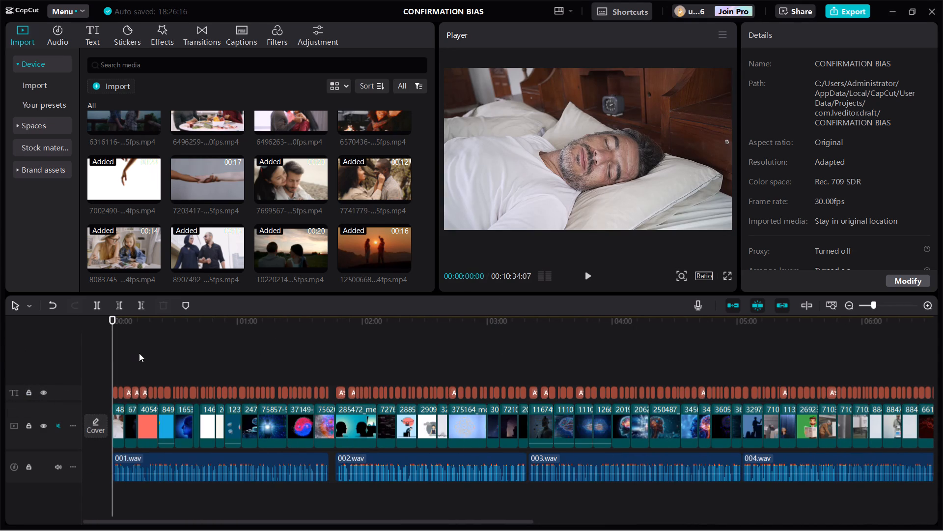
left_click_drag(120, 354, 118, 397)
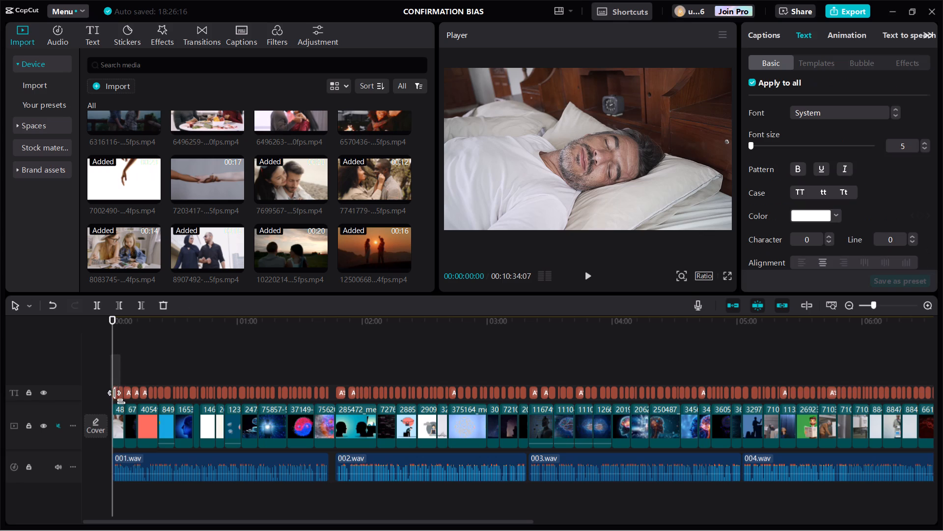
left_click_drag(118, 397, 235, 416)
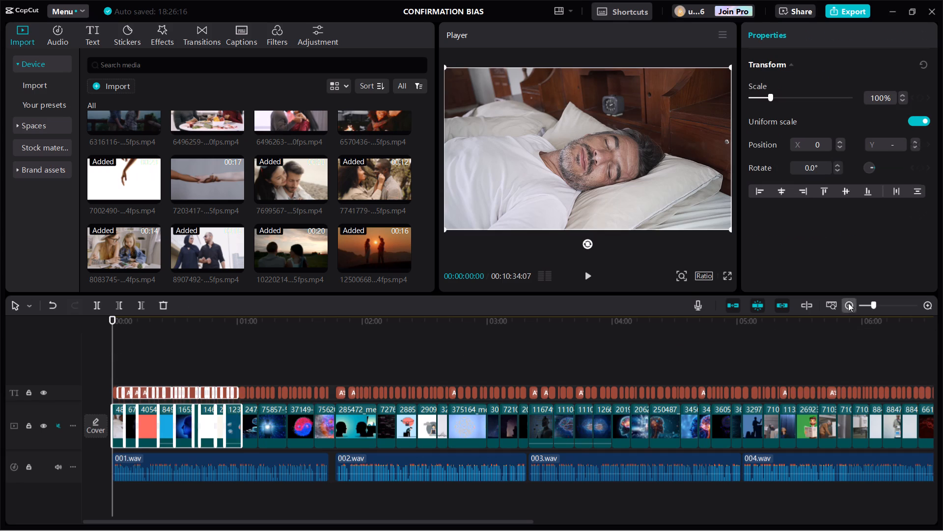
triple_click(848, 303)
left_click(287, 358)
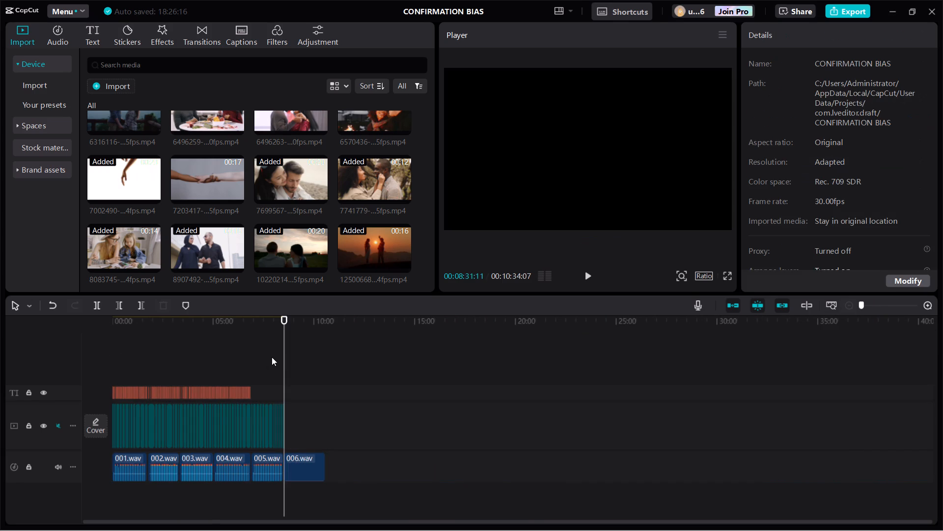
Set the volume of the 006.wav narration clip to 0.0 dB and play its opening to check the sound.
left_click(302, 465)
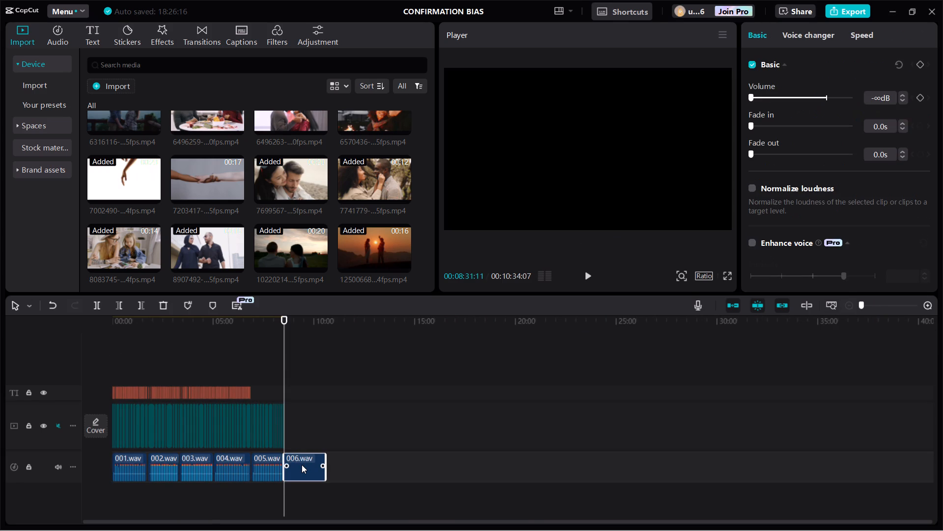
left_click(826, 97)
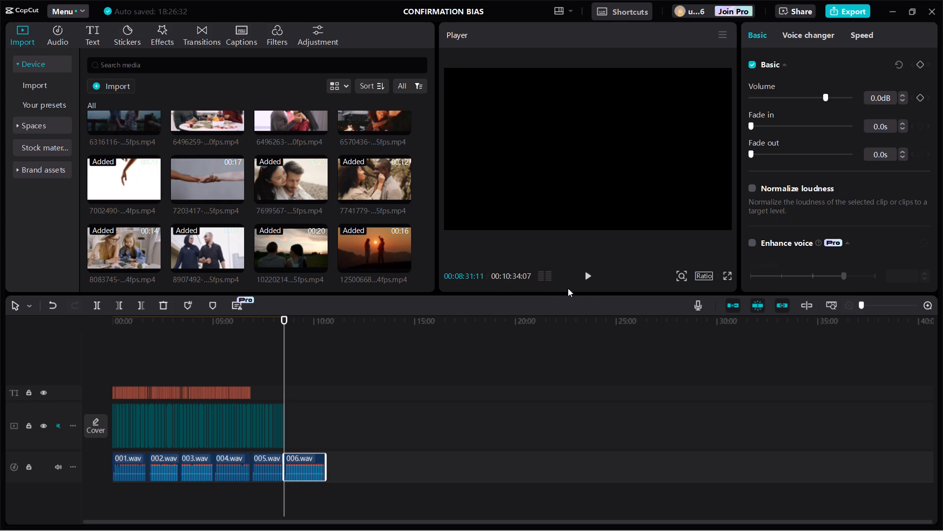
left_click(585, 275)
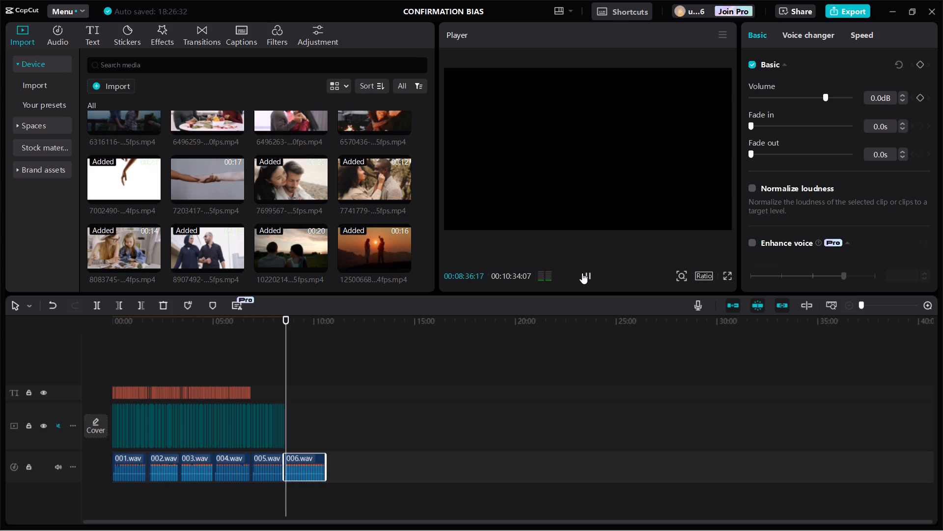
left_click(582, 271)
Delete all the existing captions from the caption track.
left_click_drag(113, 361, 108, 362)
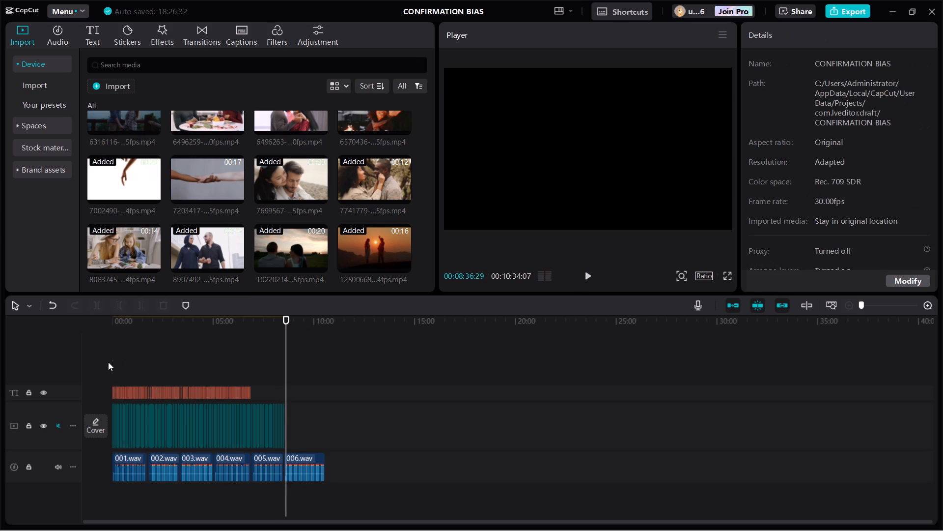
left_click_drag(108, 362, 185, 381)
left_click_drag(185, 381, 258, 394)
left_click_drag(258, 394, 257, 398)
key("BackSpace")
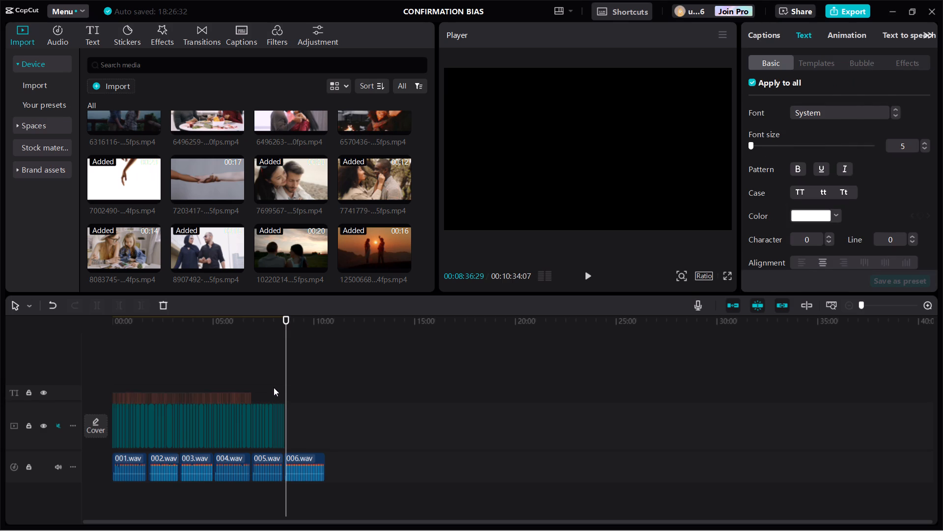
Generate auto captions for the timeline with English as the spoken language.
left_click(233, 32)
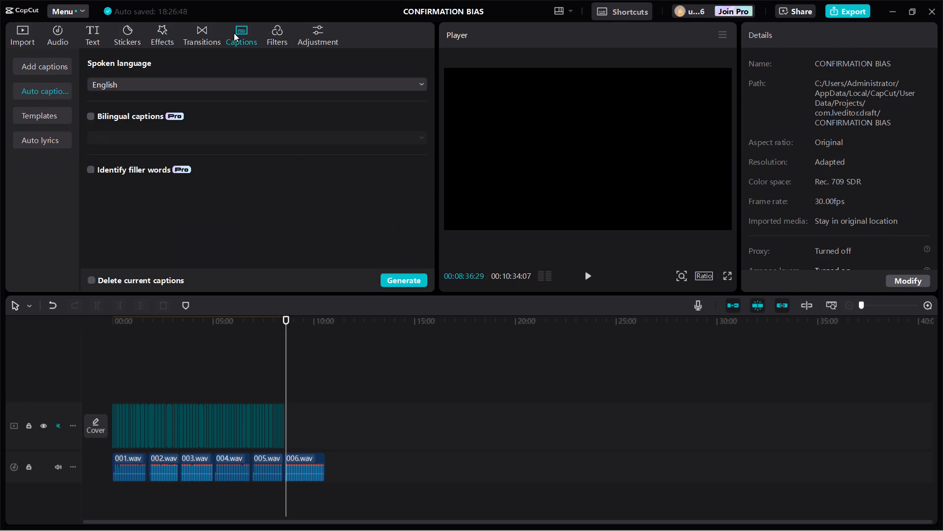
left_click(393, 283)
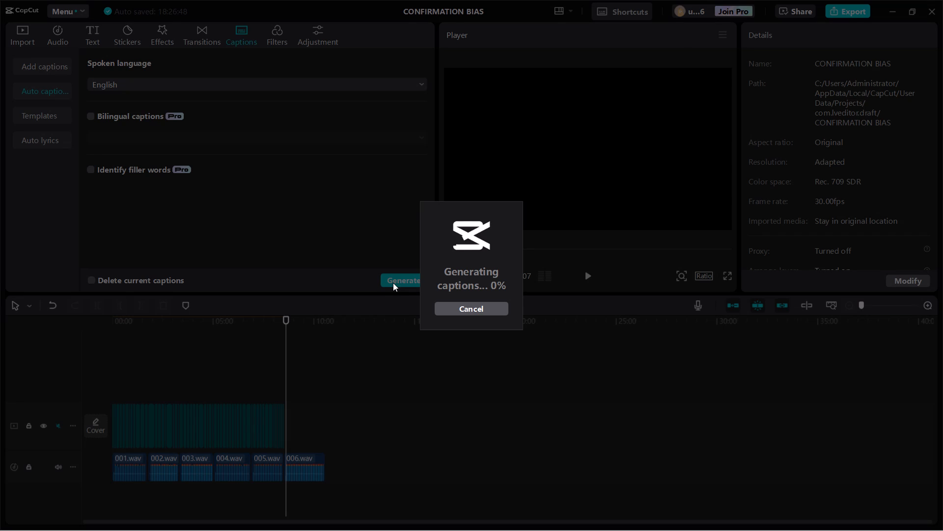
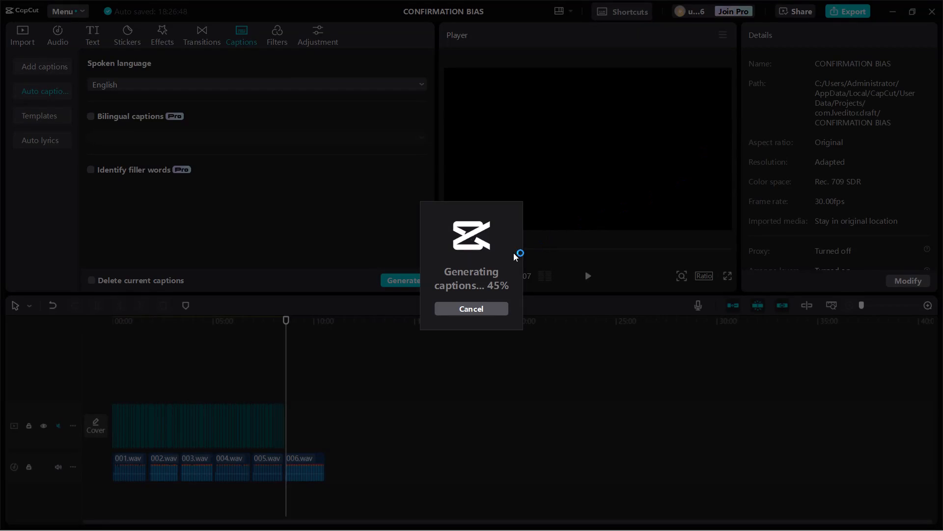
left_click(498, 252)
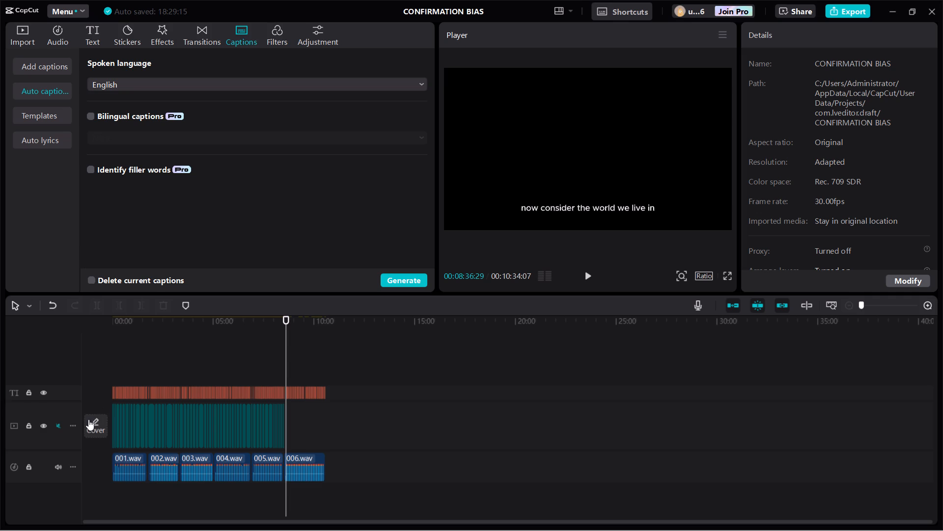
Lock the newly generated caption track.
left_click(28, 390)
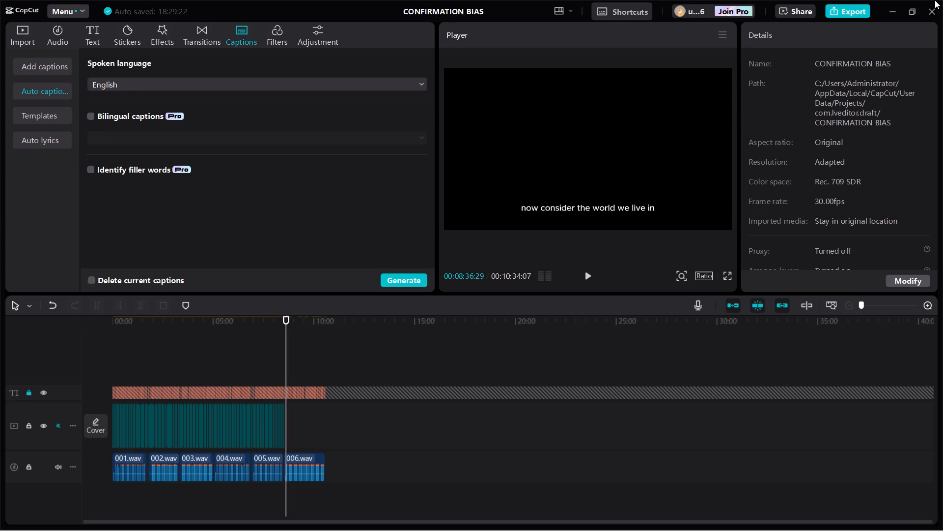
Play the timeline from just before the 006.wav narration to check its sound against the new captions.
left_click(588, 274)
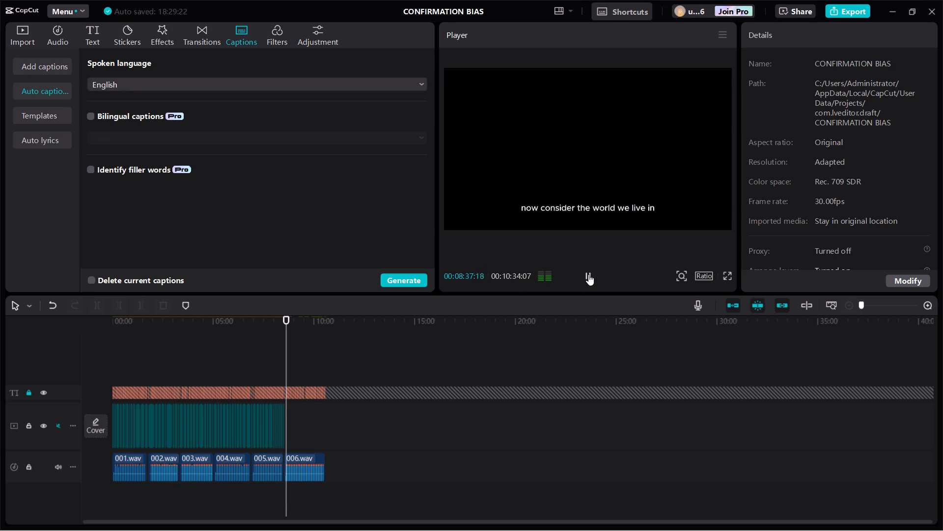
left_click(278, 360)
left_click(286, 359)
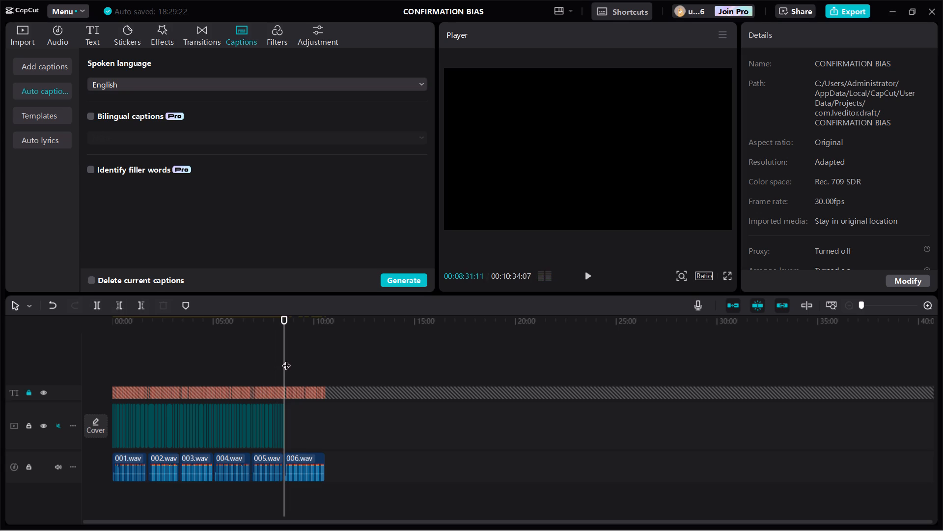
left_click(585, 271)
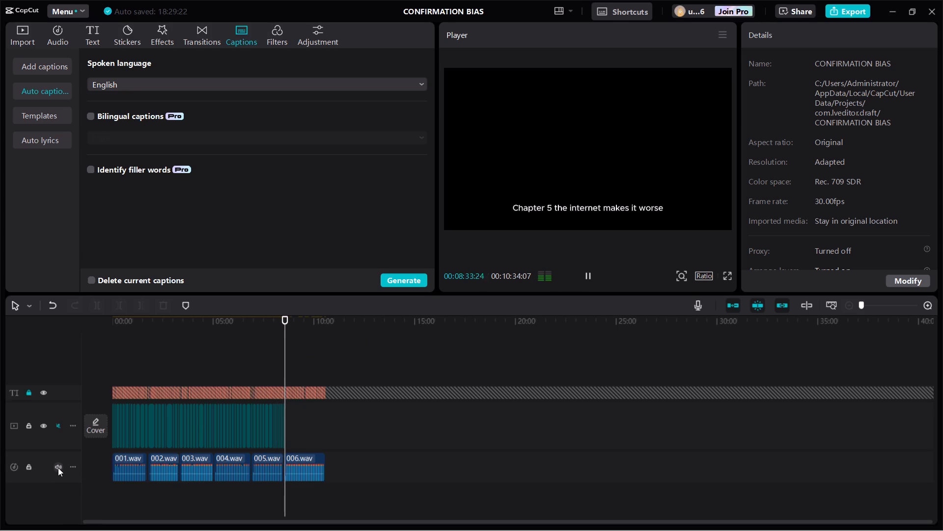
Lock the narration audio track holding 001.wav to 006.wav.
left_click(29, 467)
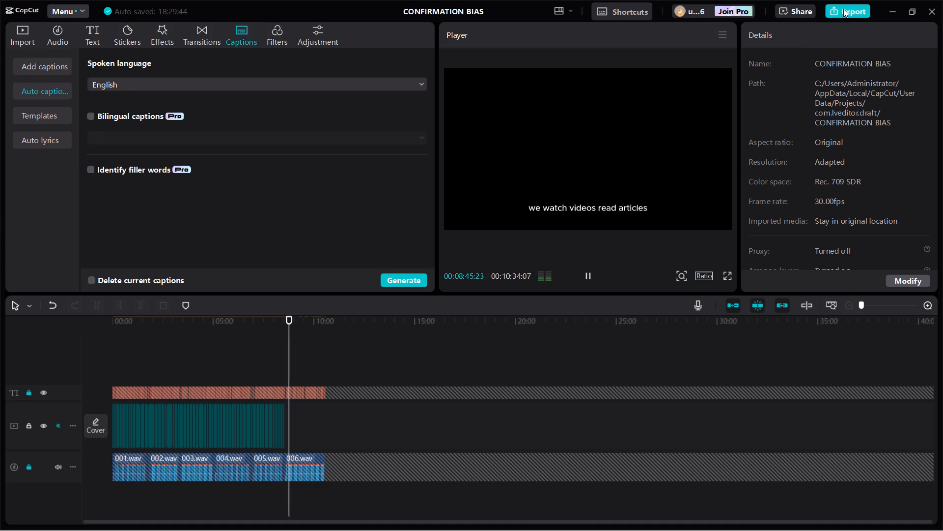
Close the CONFIRMATION BIAS project window.
left_click(933, 7)
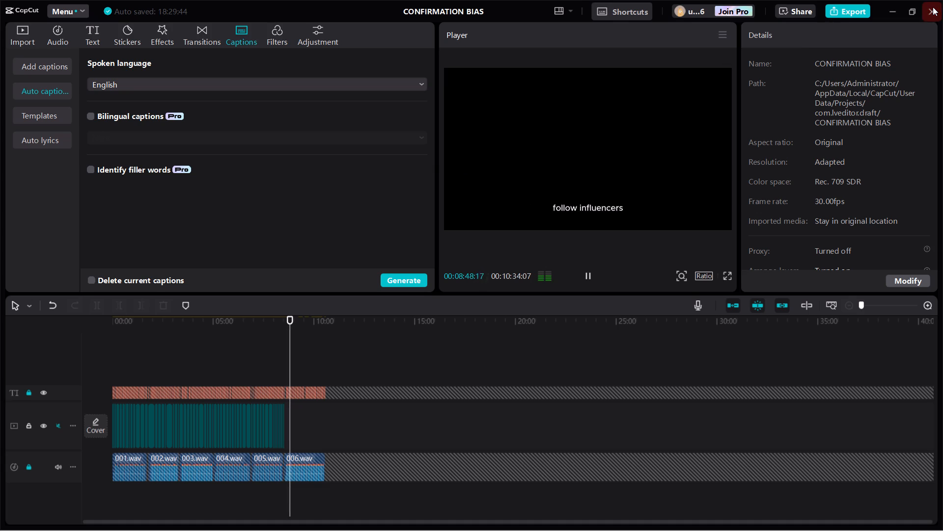